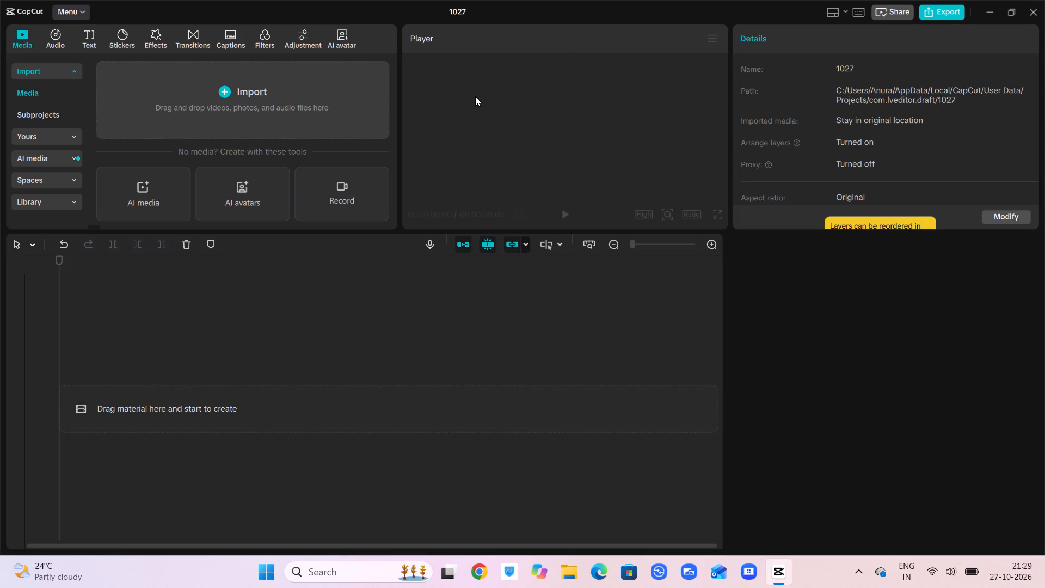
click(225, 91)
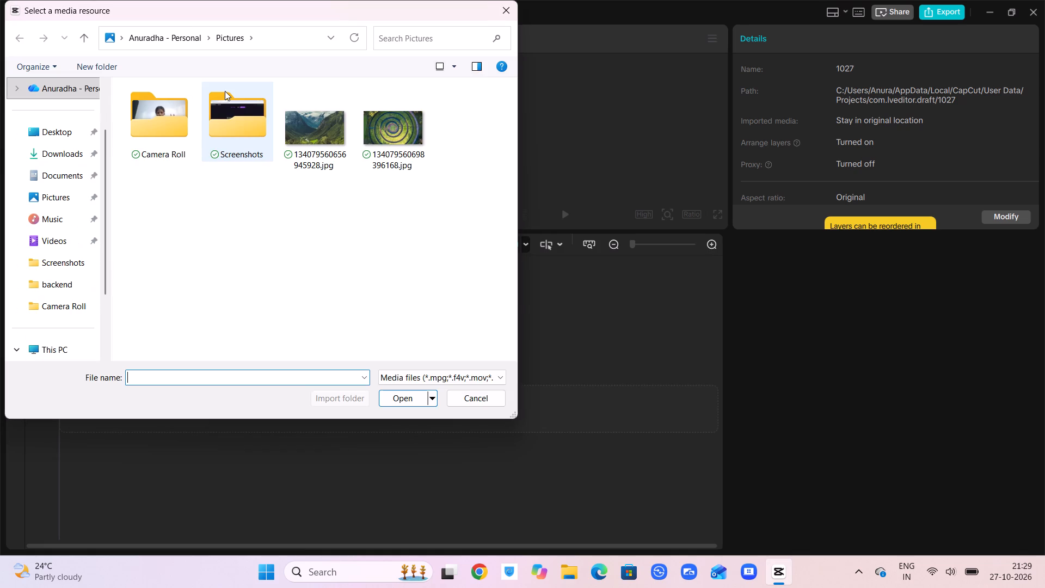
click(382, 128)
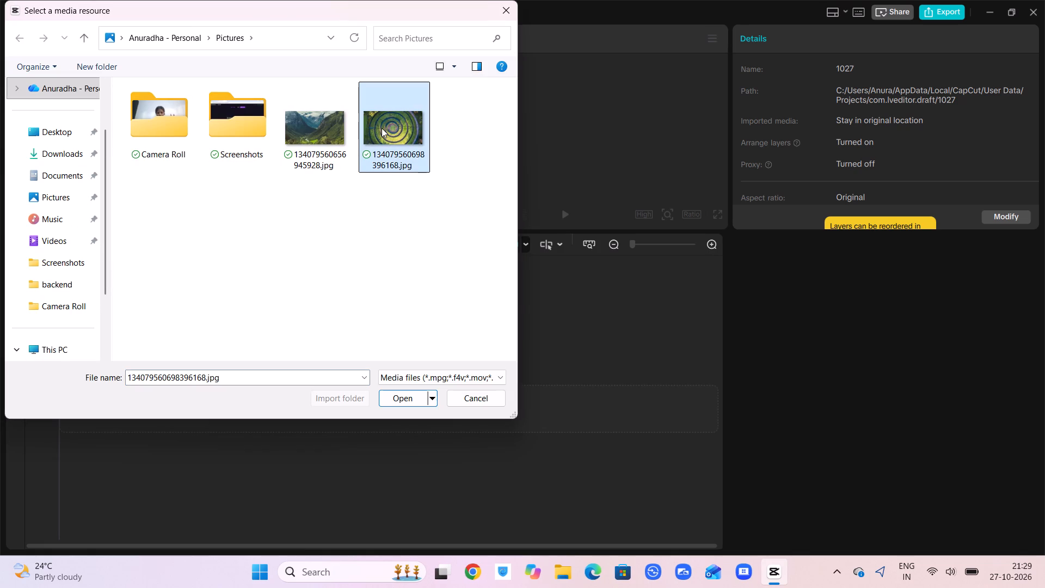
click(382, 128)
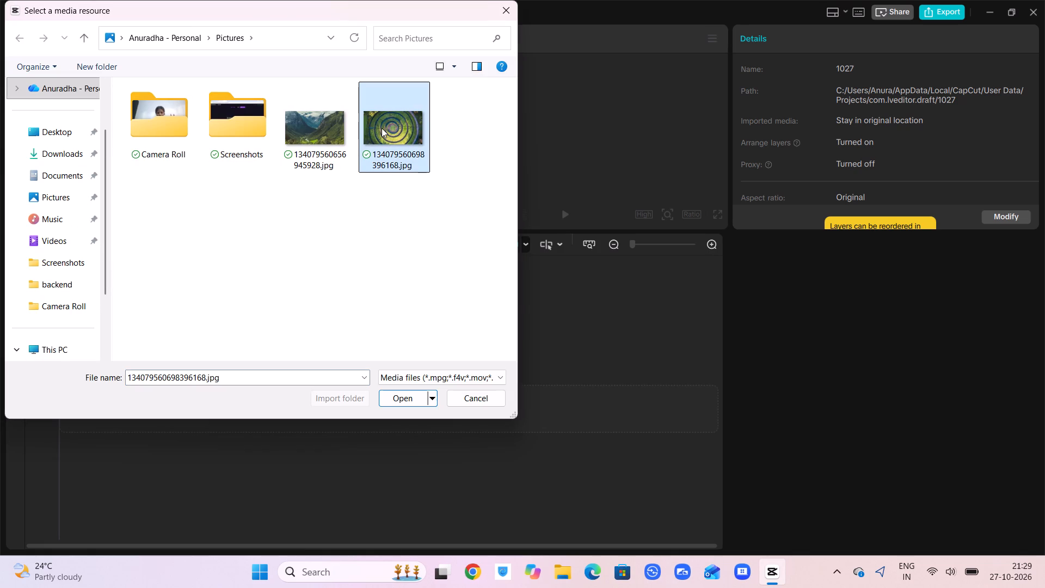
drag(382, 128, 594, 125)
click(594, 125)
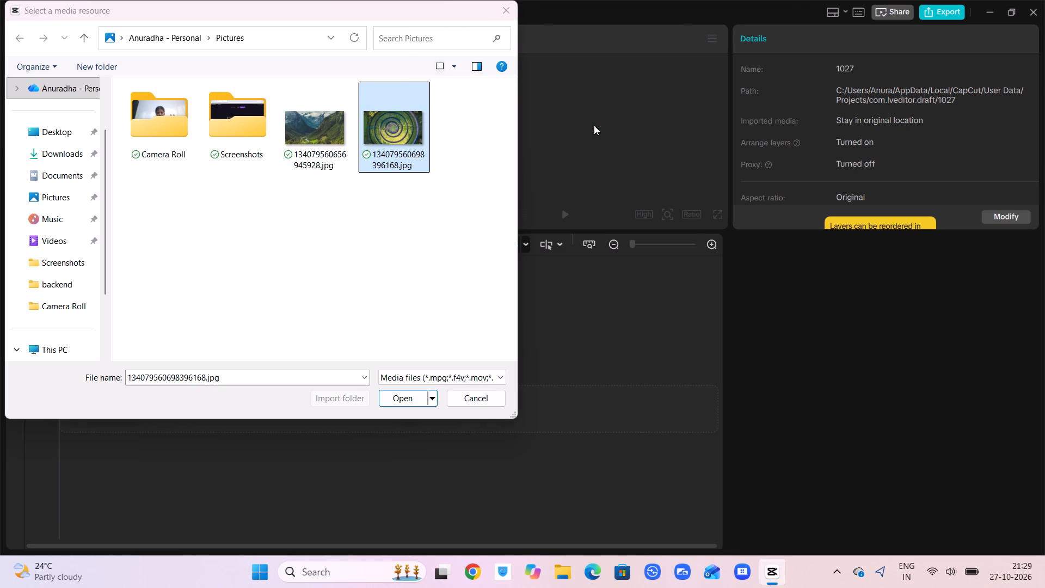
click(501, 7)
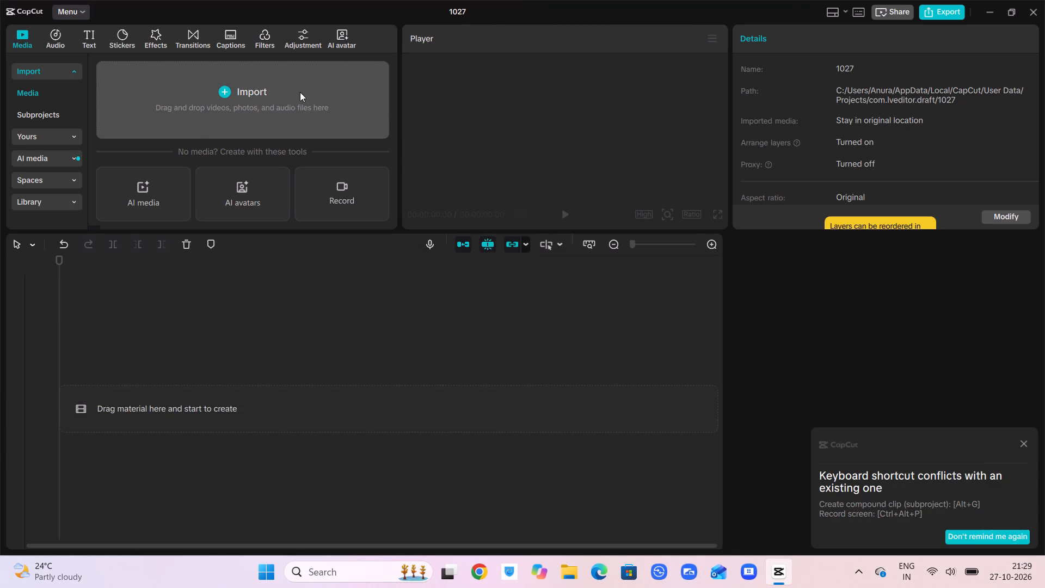
Import the mountain valley image 134079560656945928.jpg from the Pictures folder into the project media.
click(224, 89)
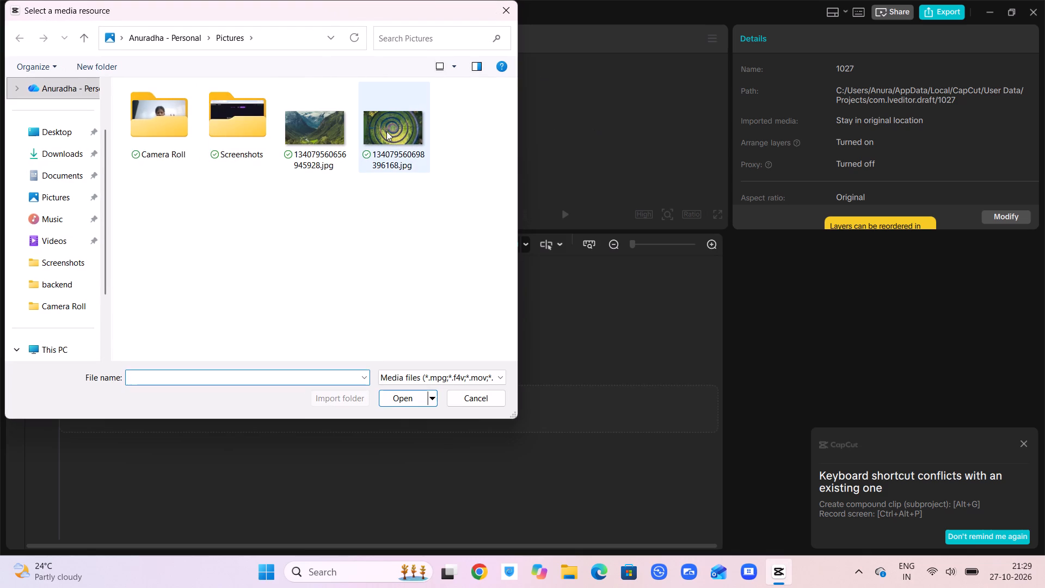
click(386, 131)
click(383, 155)
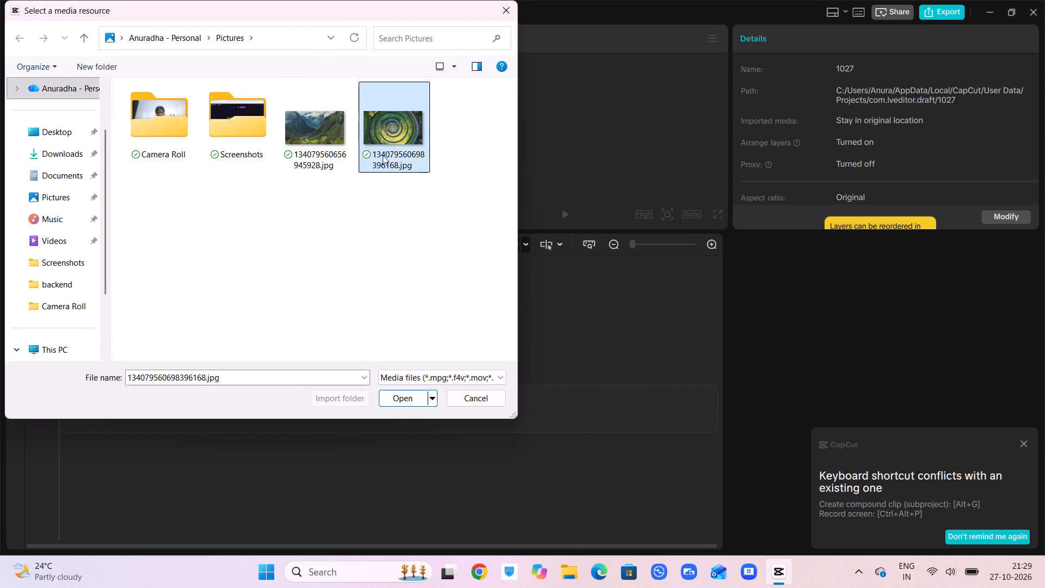
click(394, 133)
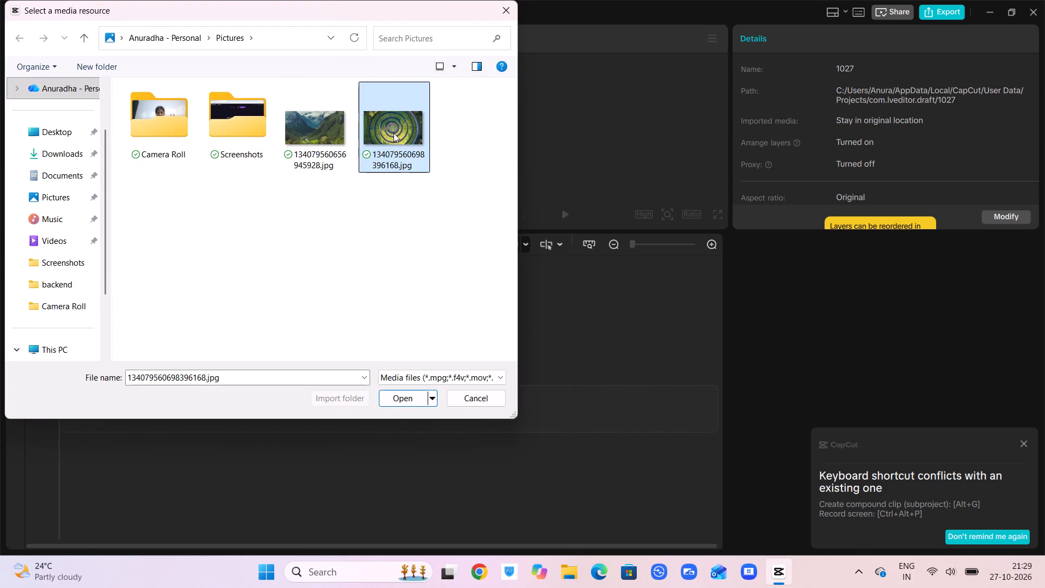
click(394, 133)
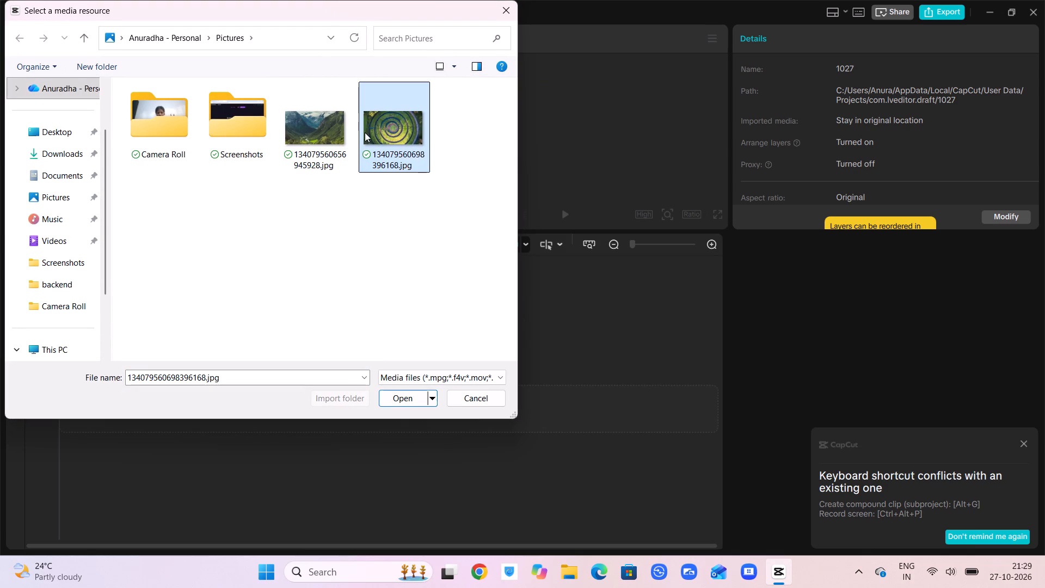
click(365, 132)
click(308, 130)
double_click(308, 130)
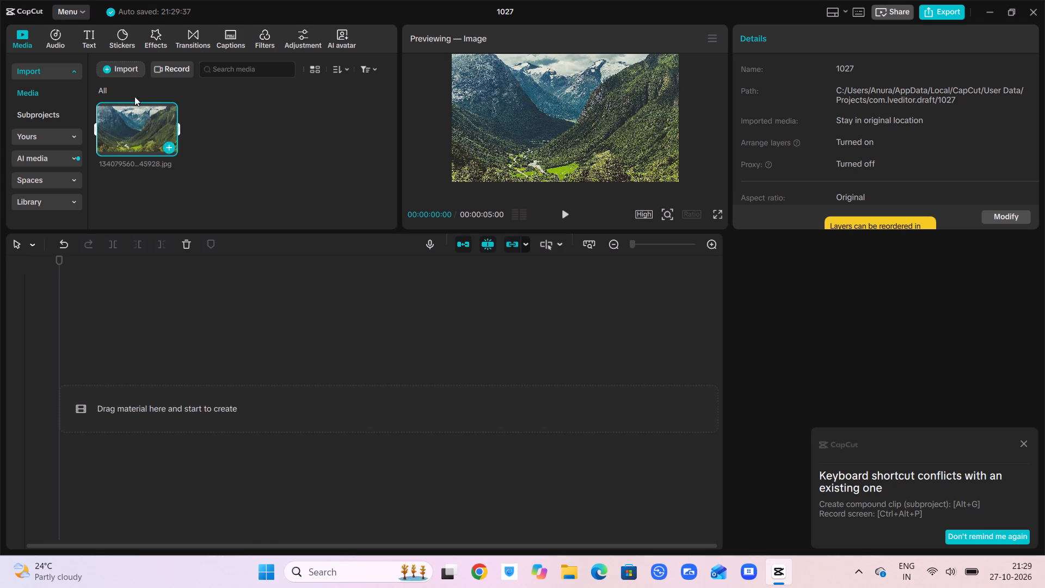
Add a default text clip at the start of the timeline.
click(88, 45)
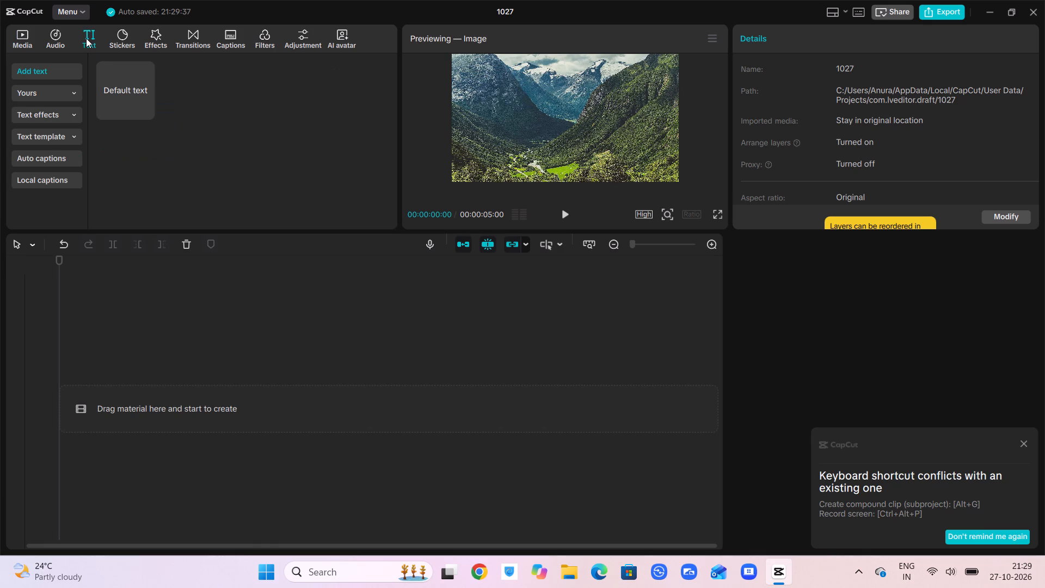
click(146, 113)
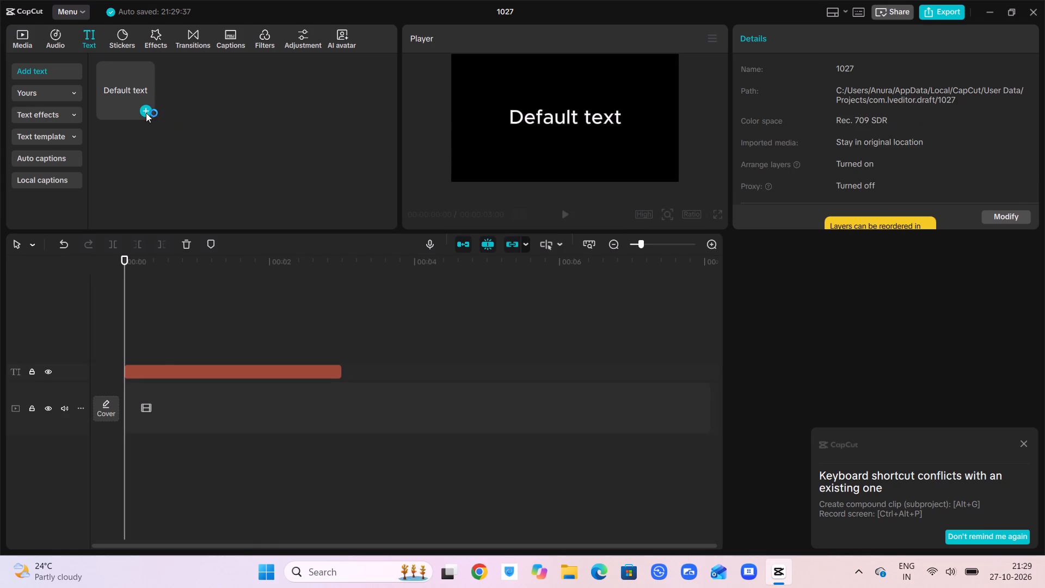
click(120, 406)
click(145, 408)
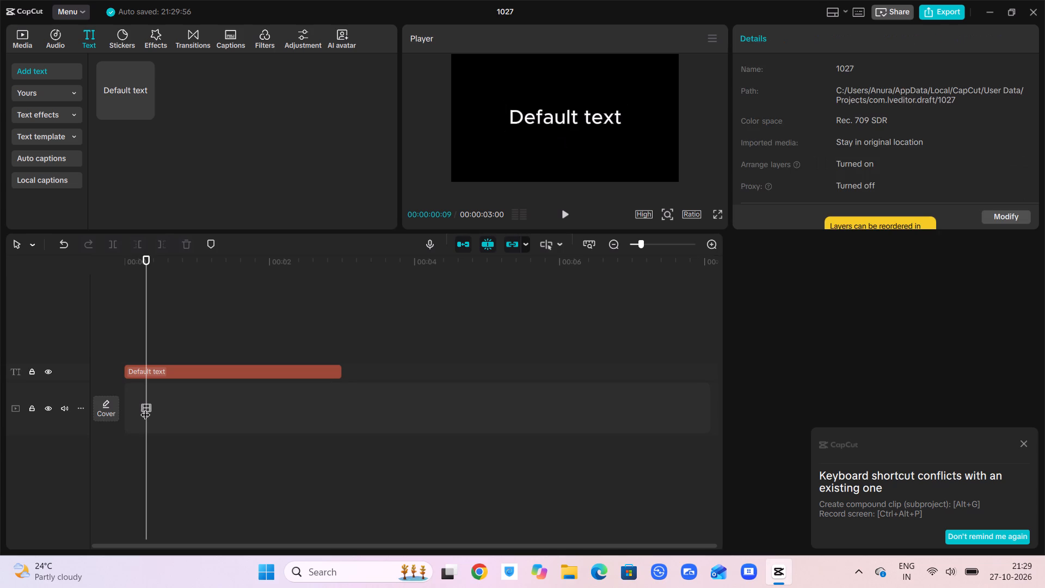
click(147, 399)
Add the imported mountain valley image to the main track below the text clip.
click(17, 32)
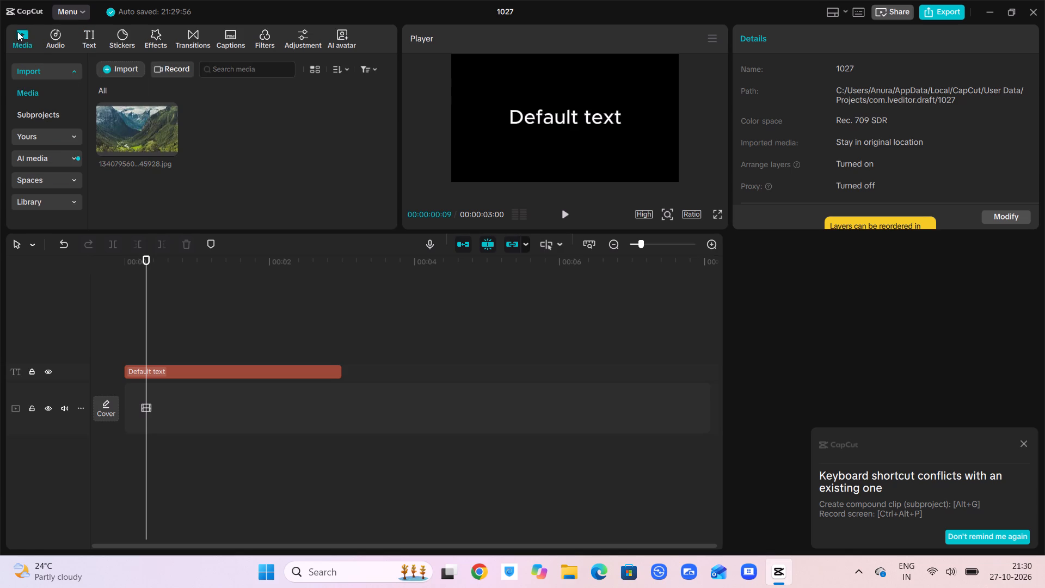
click(119, 136)
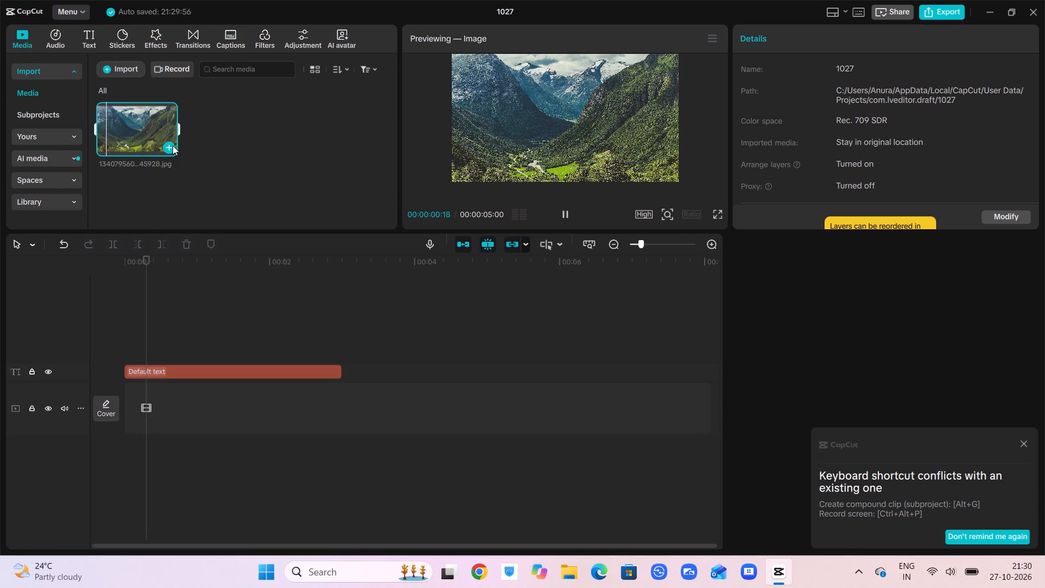
click(171, 145)
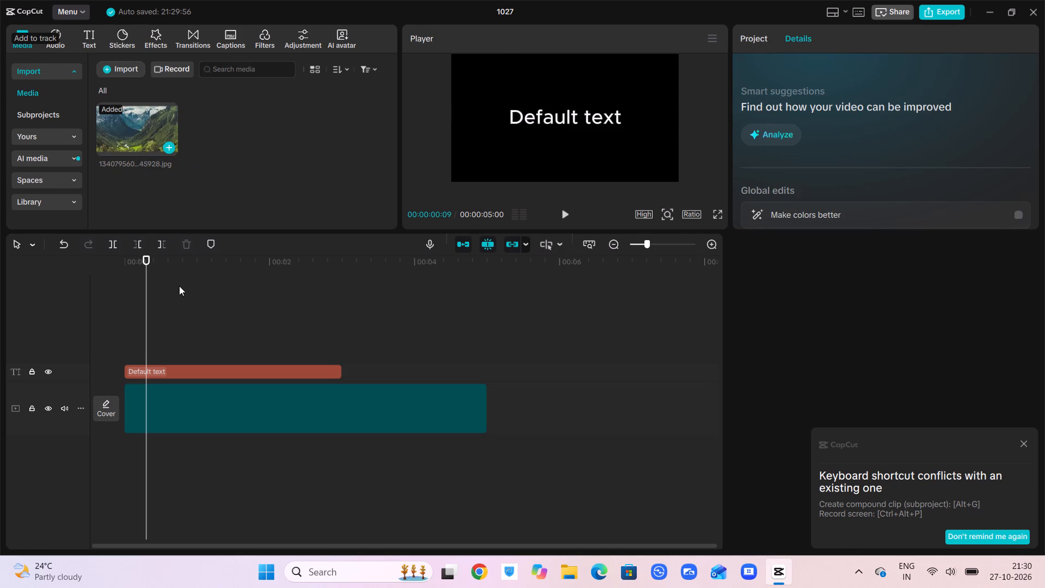
Delete all the placeholder wording from the default text clip, leaving its text content empty.
click(160, 364)
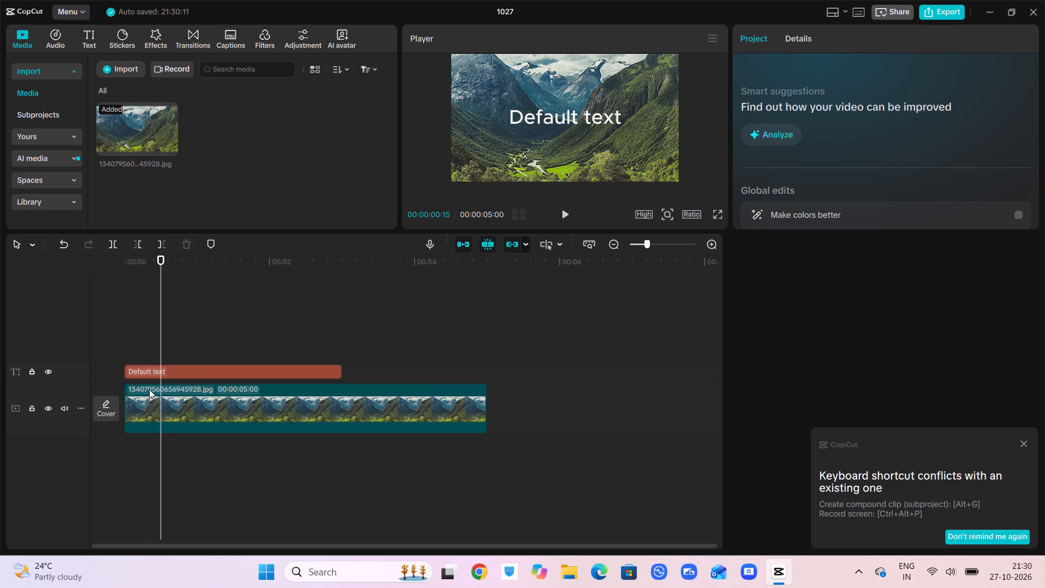
click(146, 372)
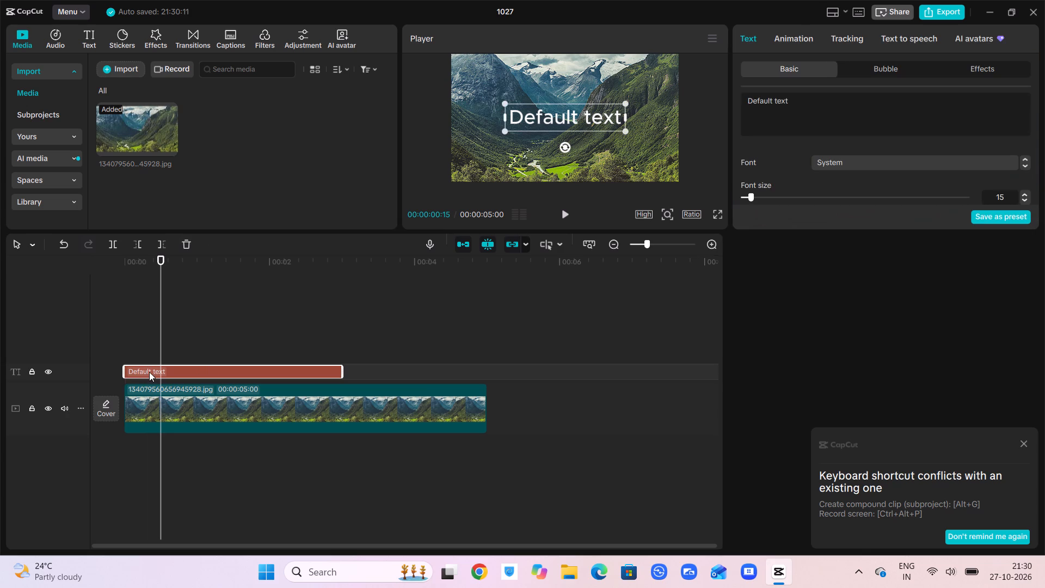
click(766, 108)
key(BackSpace)
key(BackSpace)
key(BackSpace)
key(BackSpace)
key(BackSpace)
key(BackSpace)
key(BackSpace)
key(BackSpace)
key(BackSpace)
key(BackSpace)
key(BackSpace)
key(BackSpace)
key(BackSpace)
key(BackSpace)
key(BackSpace)
key(BackSpace)
key(BackSpace)
key(BackSpace)
key(BackSpace)
key(BackSpace)
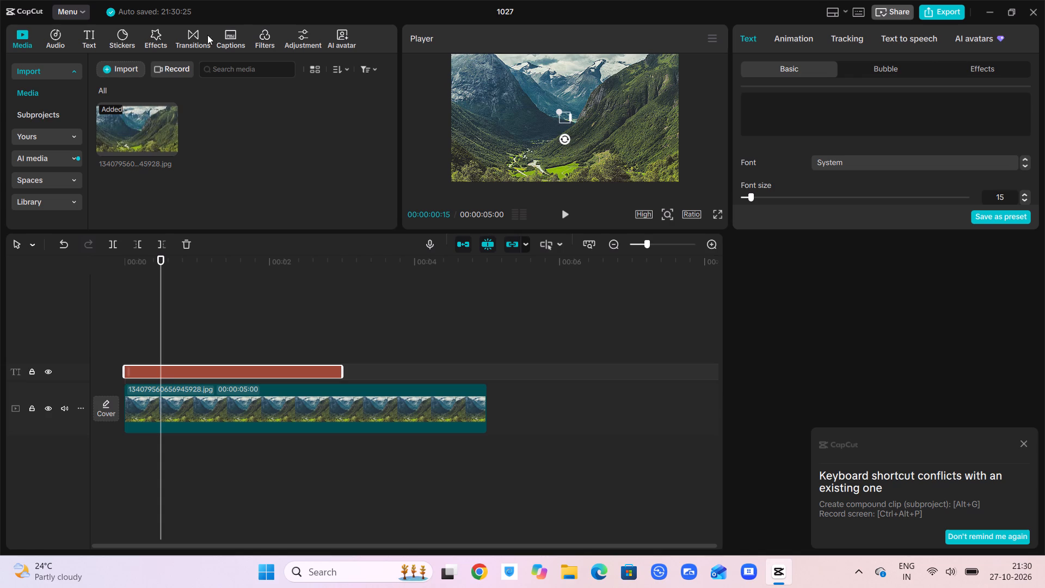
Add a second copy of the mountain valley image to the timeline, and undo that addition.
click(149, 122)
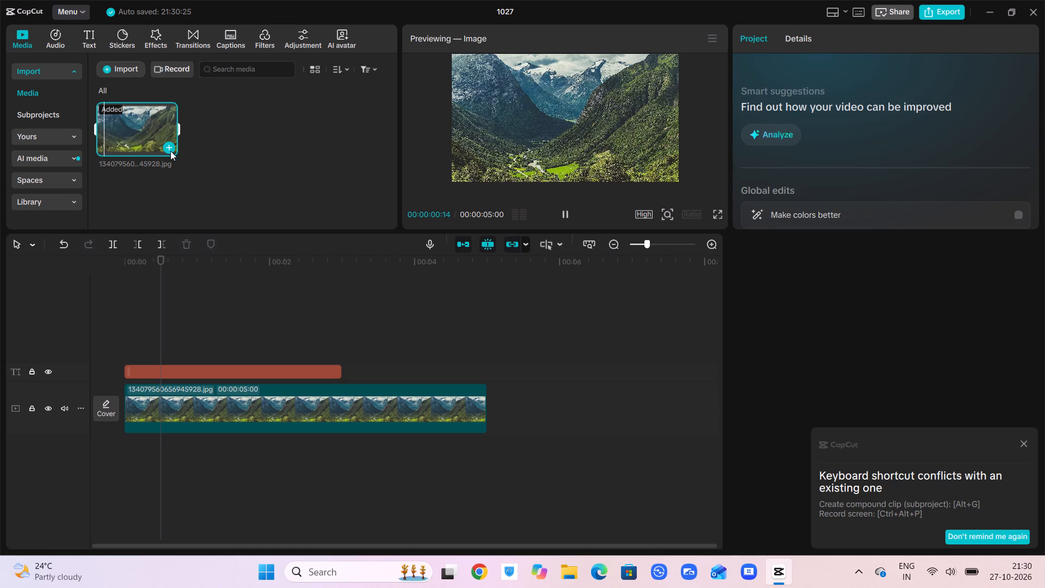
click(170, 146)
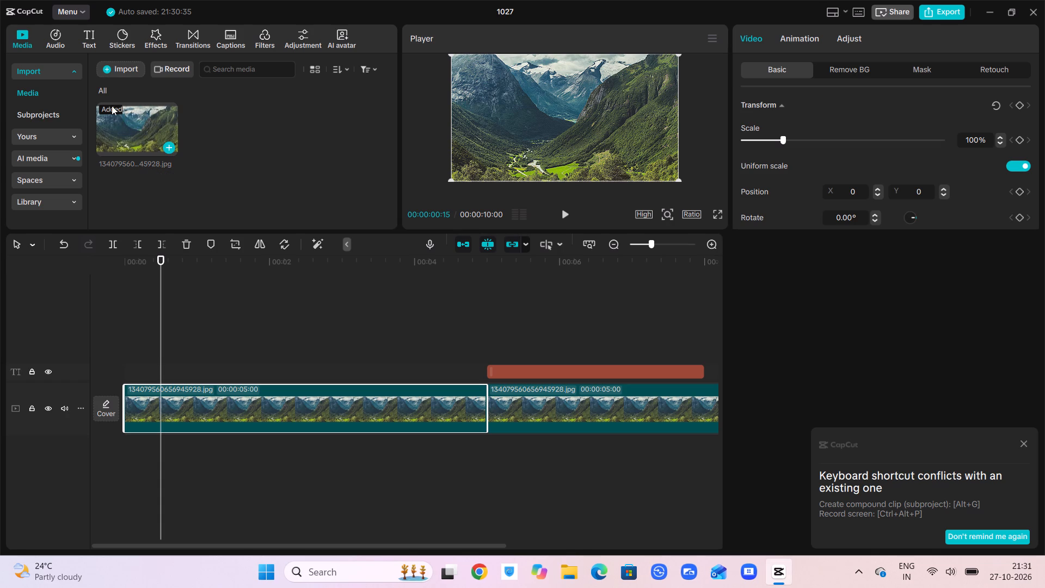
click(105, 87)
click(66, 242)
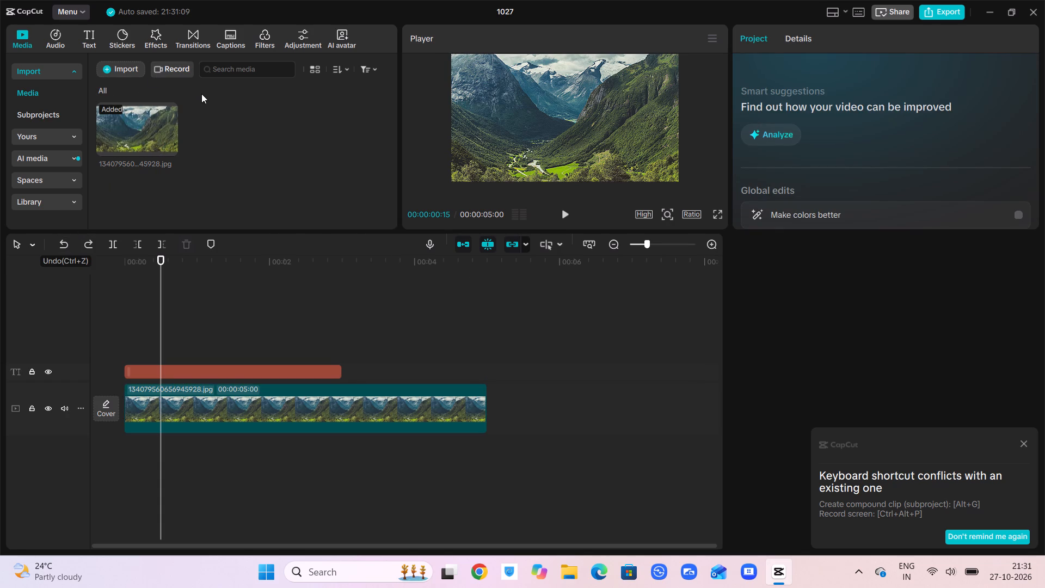
Import the circular garden image 134079560698396168.jpg into the project media.
click(110, 68)
double_click(373, 136)
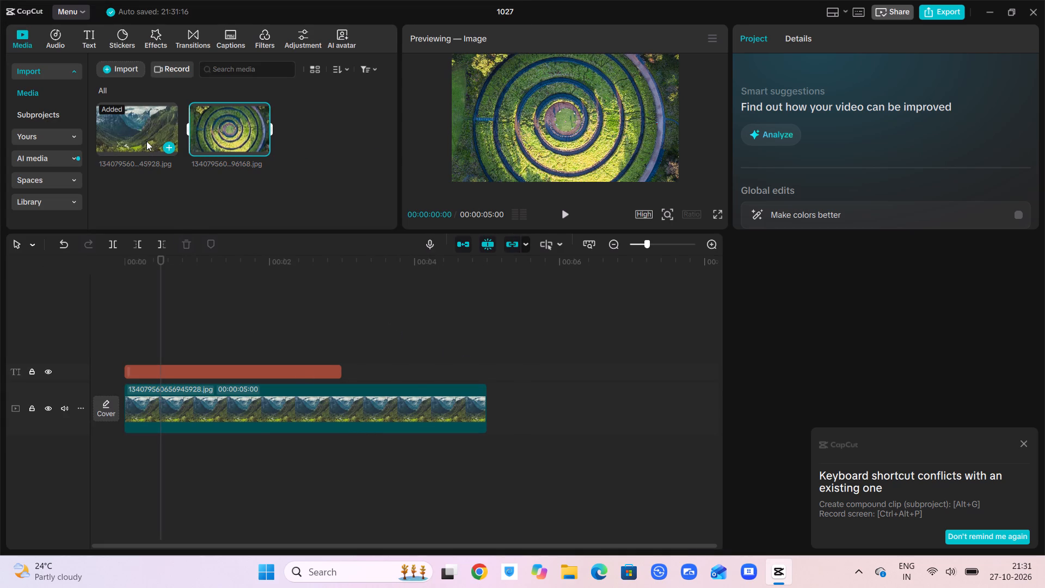
Insert another copy of the mountain valley image at the start of the main track.
click(166, 144)
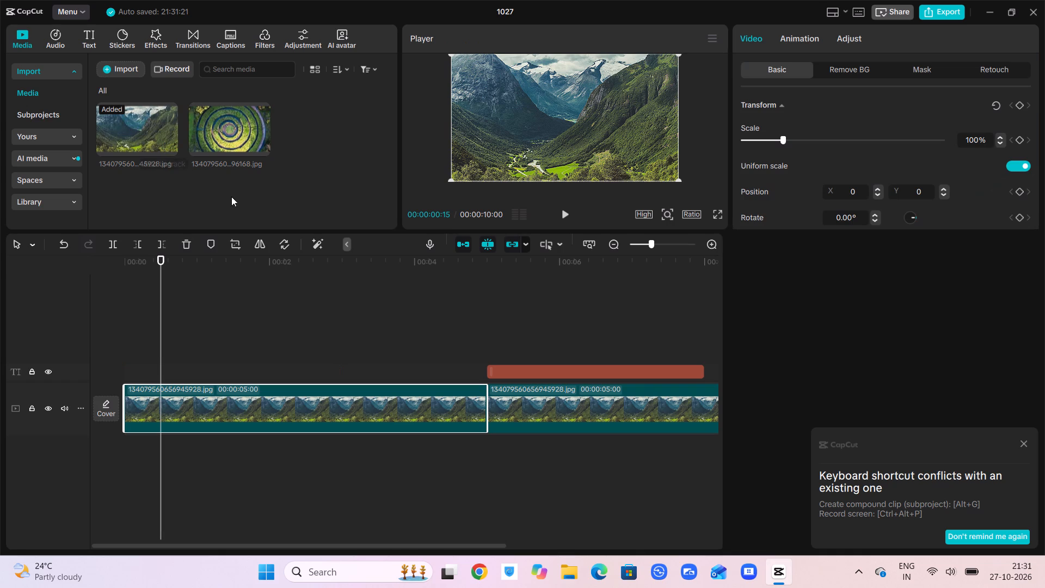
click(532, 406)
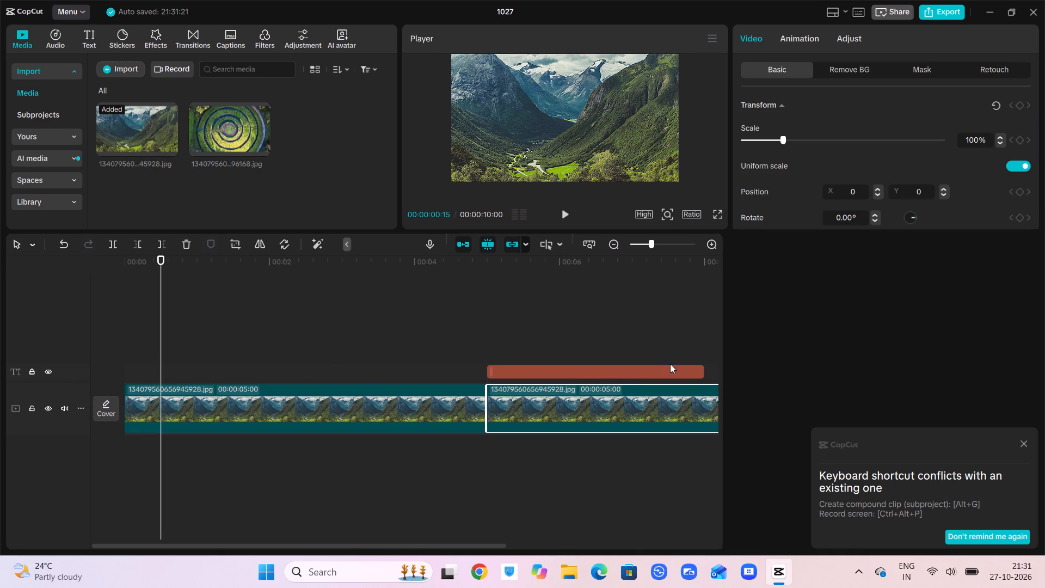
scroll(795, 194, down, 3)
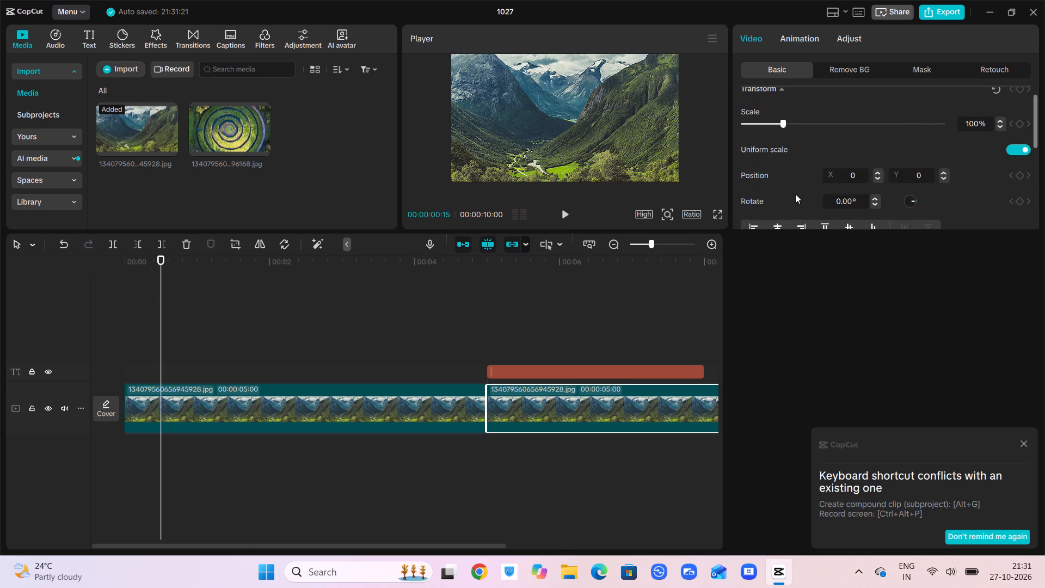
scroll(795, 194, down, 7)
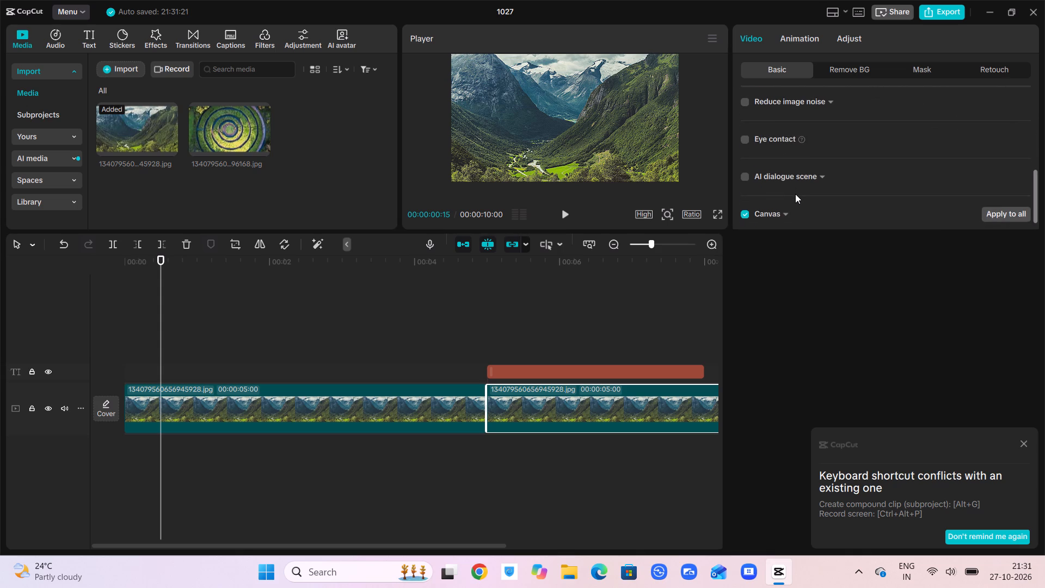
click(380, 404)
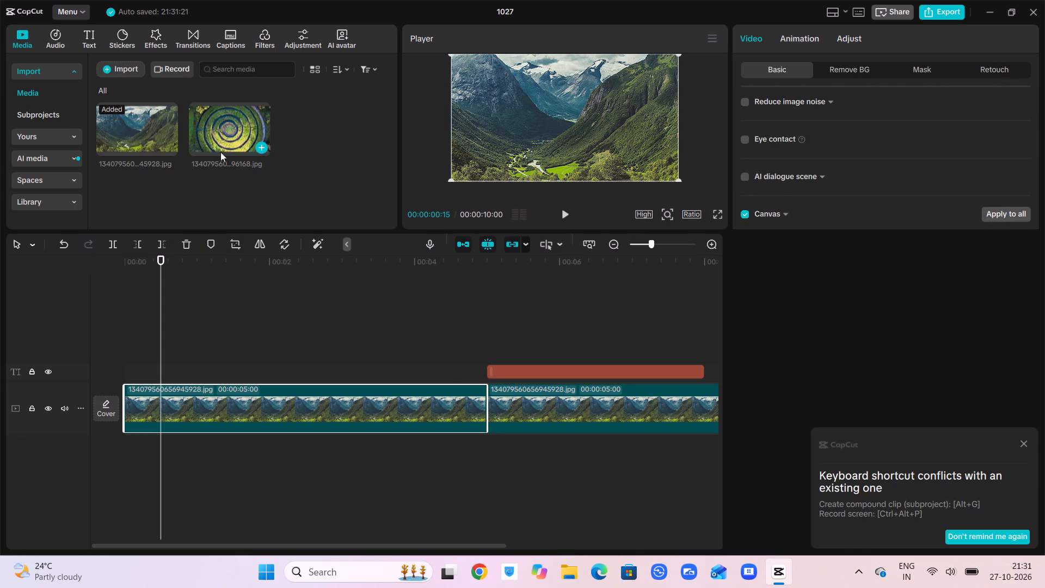
Insert the circular garden image at the start of the main track, before the mountain valley clips.
click(262, 149)
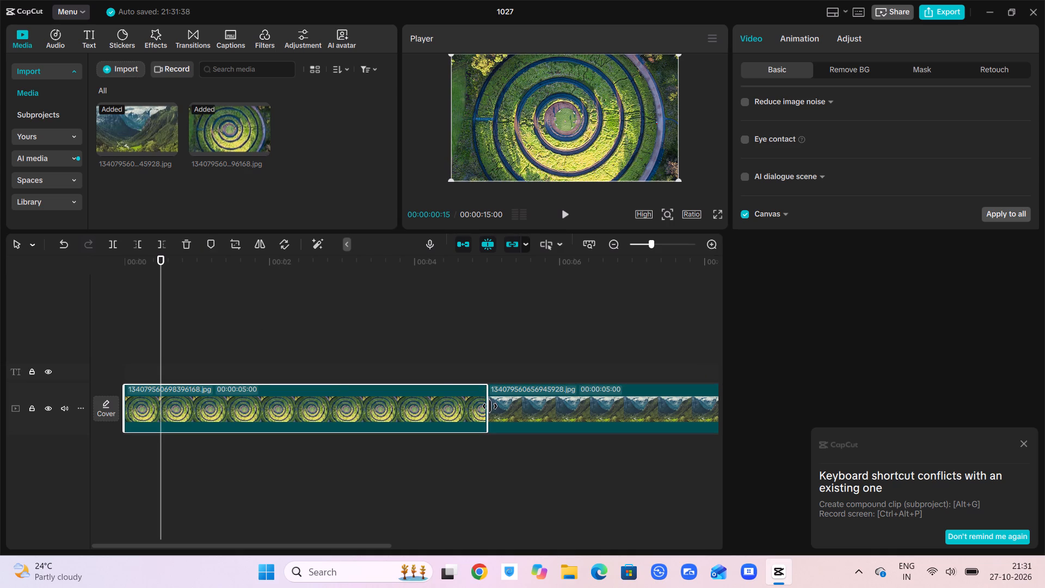
Shorten the circular garden clip at the start of the main track to a duration of 00:00:01:25.
drag(490, 406, 417, 404)
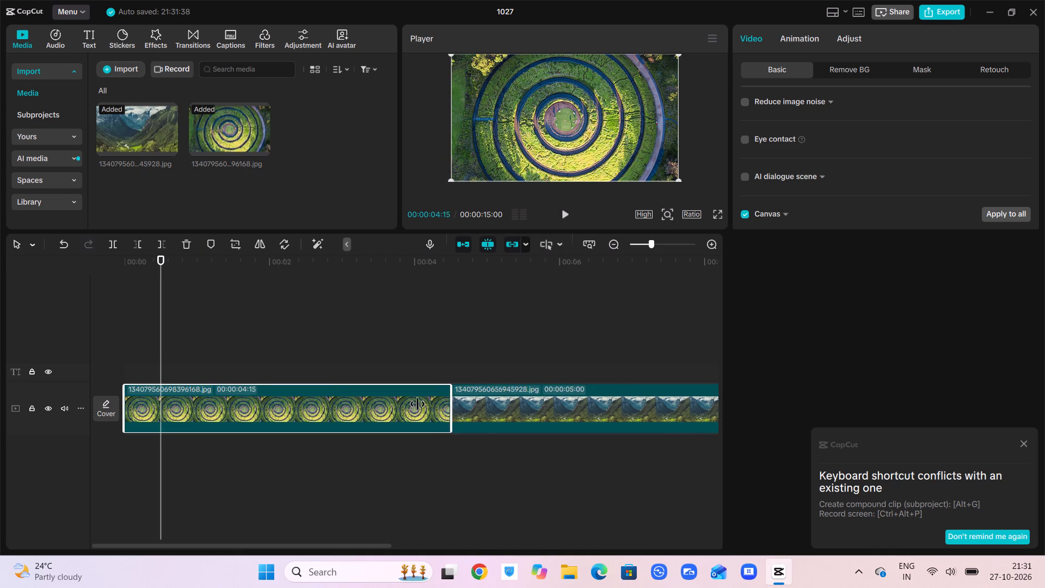
drag(417, 404, 319, 411)
click(319, 411)
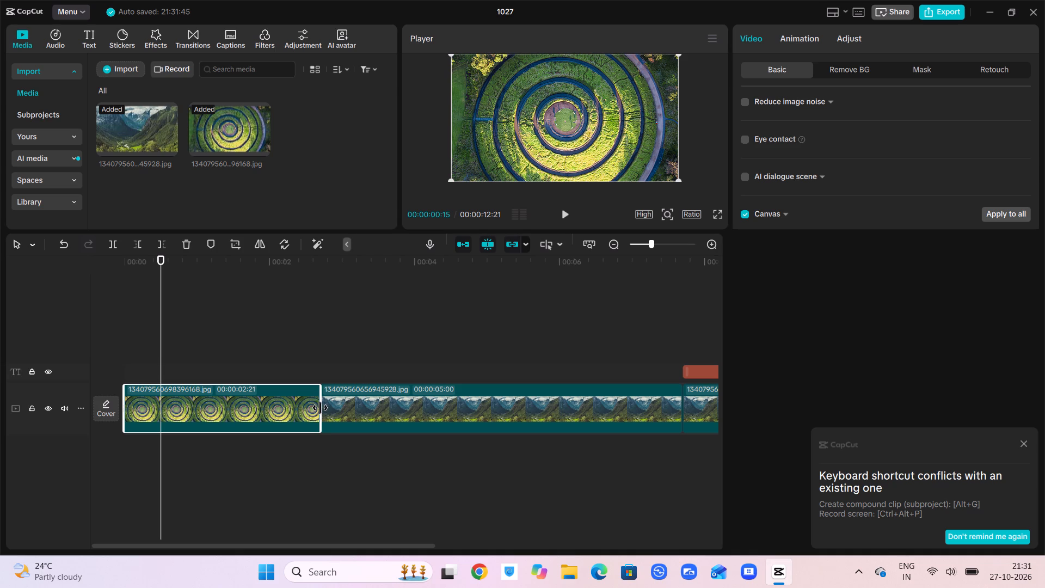
drag(320, 408, 255, 404)
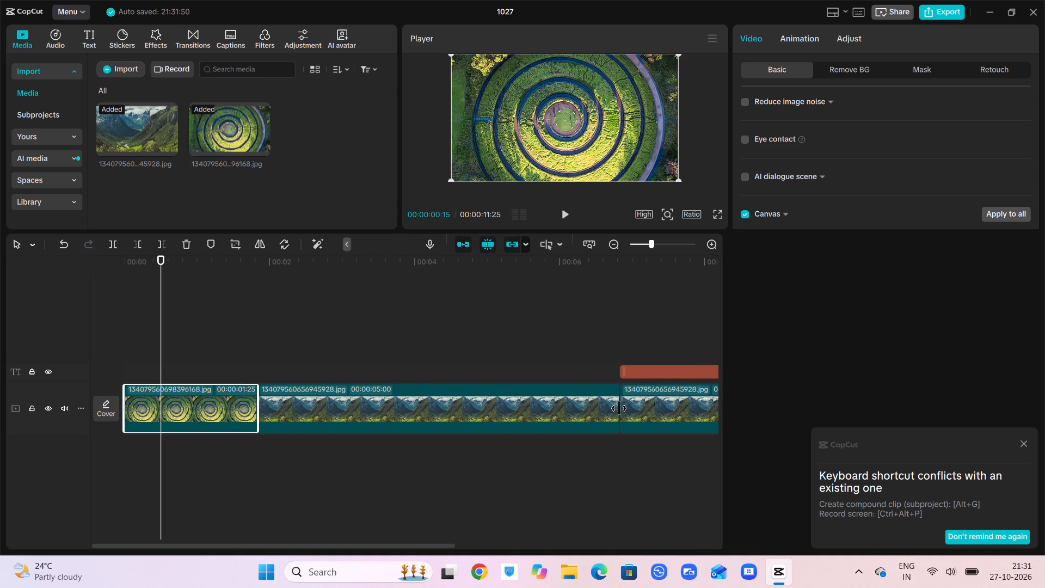
Shift the cut between the two mountain valley clips earlier, so the second one lasts 00:00:08:17.
drag(620, 408, 485, 405)
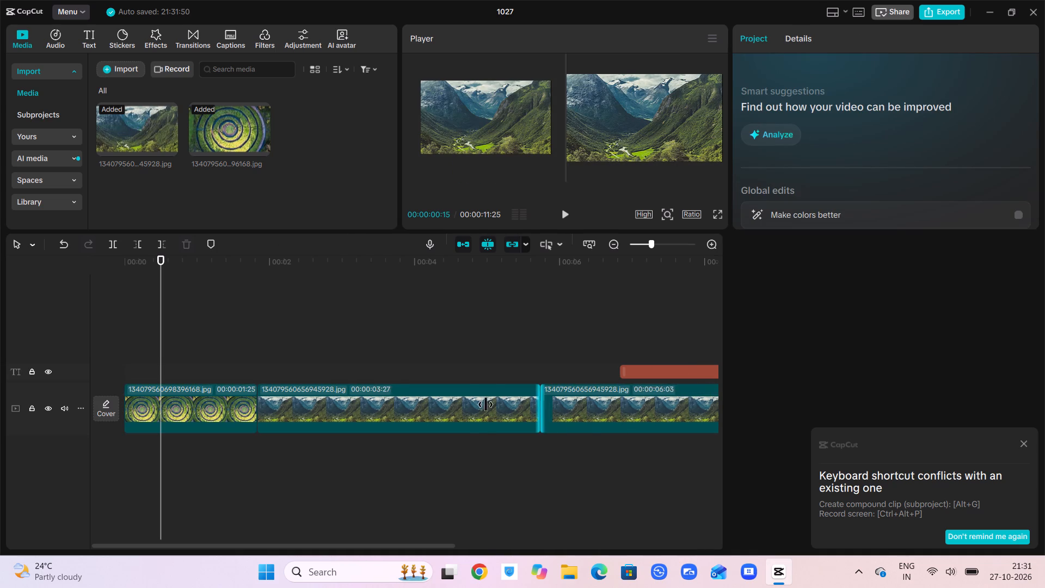
drag(485, 405, 362, 416)
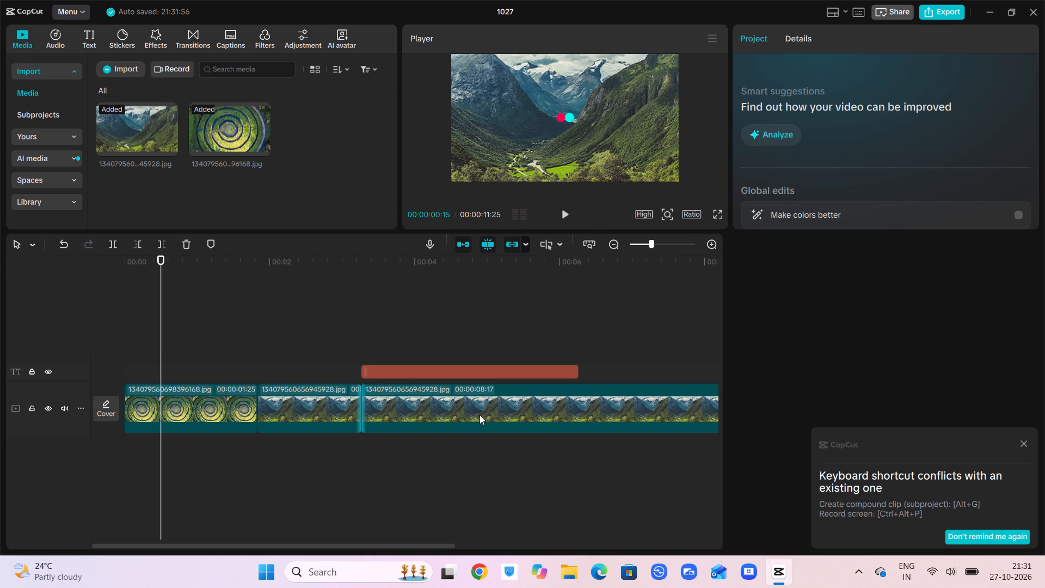
click(565, 400)
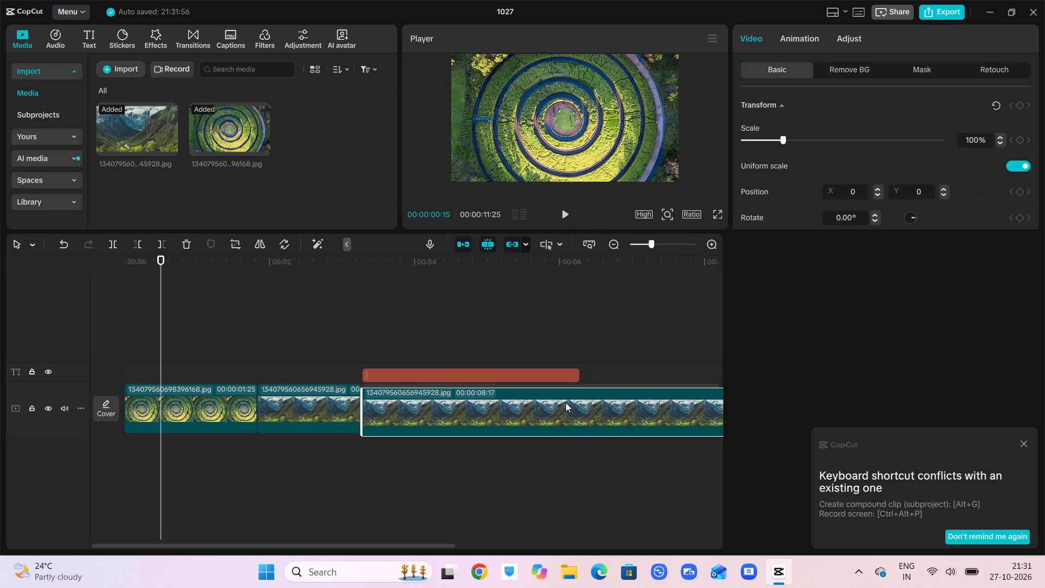
click(565, 400)
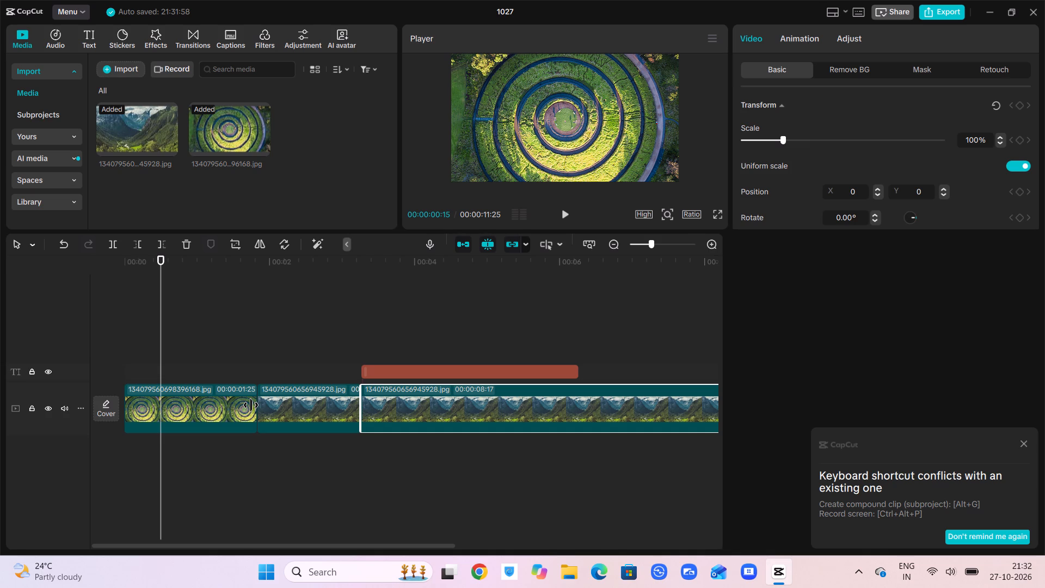
Shift the garden-to-mountain cut to about 1 second and the cut between the mountain clips earlier, making the last clip 00:00:09:20.
drag(256, 406, 190, 405)
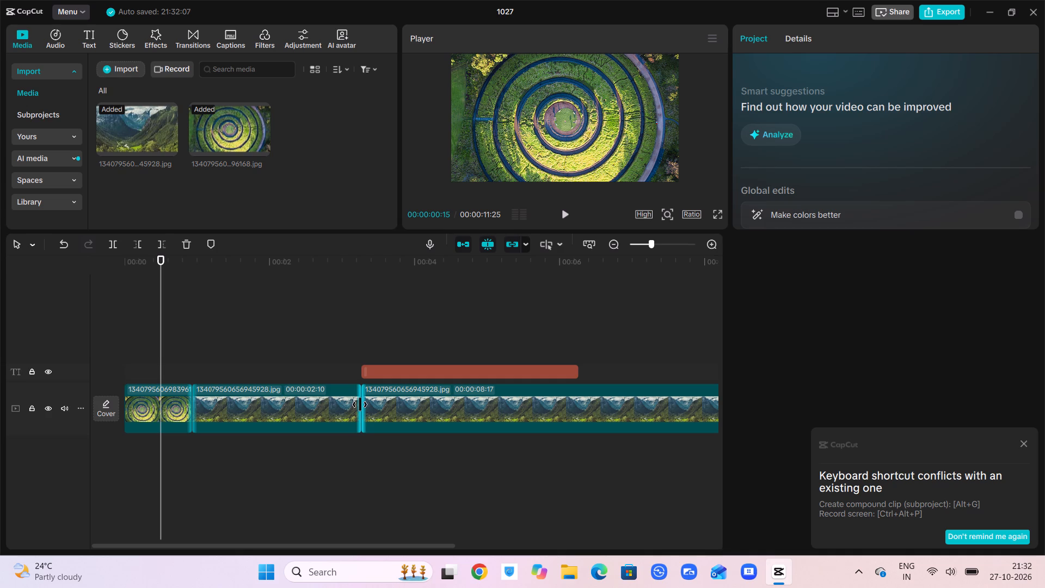
drag(360, 405, 307, 403)
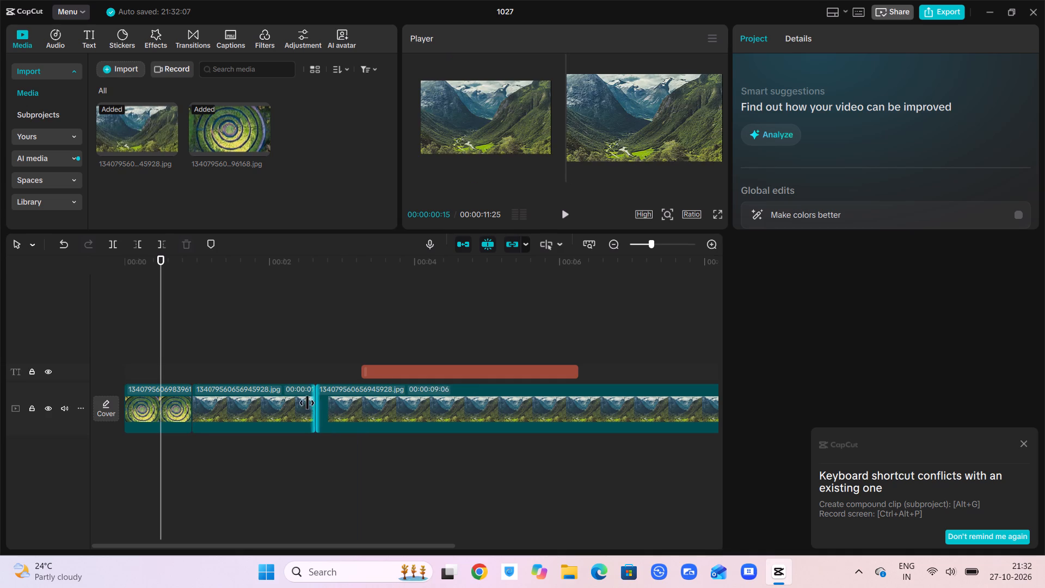
drag(307, 403, 280, 405)
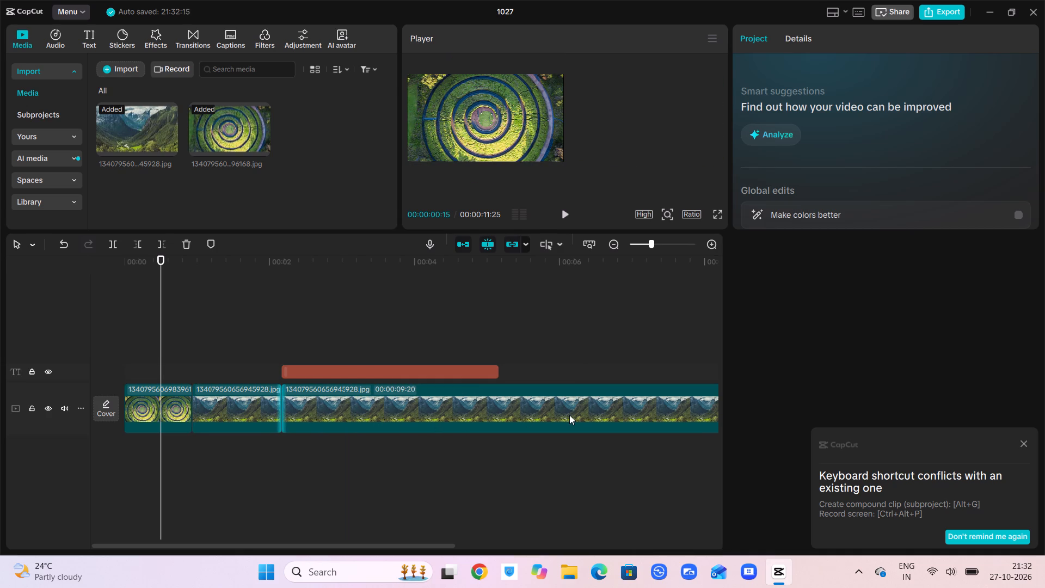
Trim the end of the last mountain valley clip to a duration of 00:00:01:27.
click(709, 404)
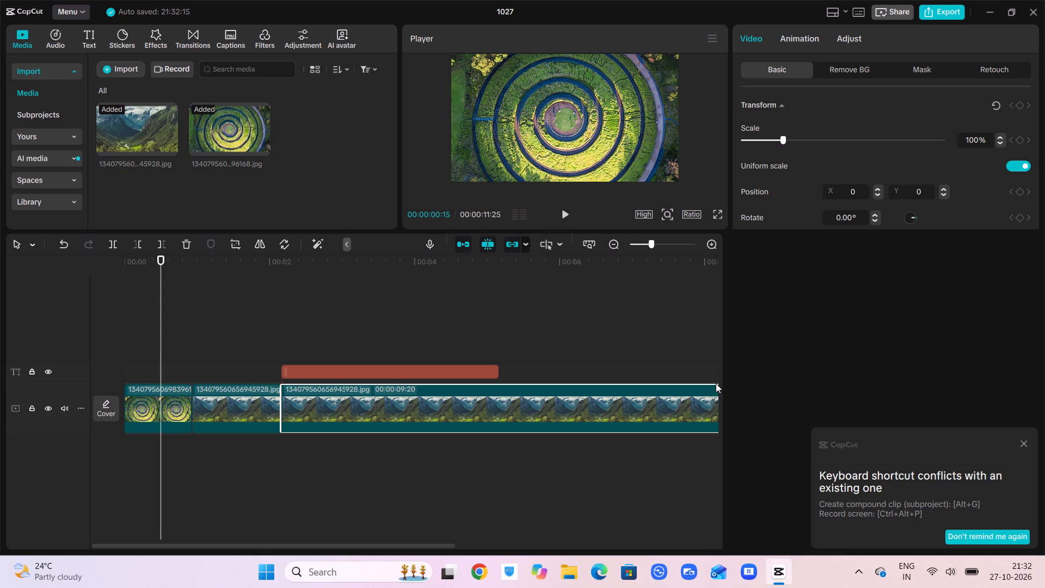
scroll(716, 383, left, 7)
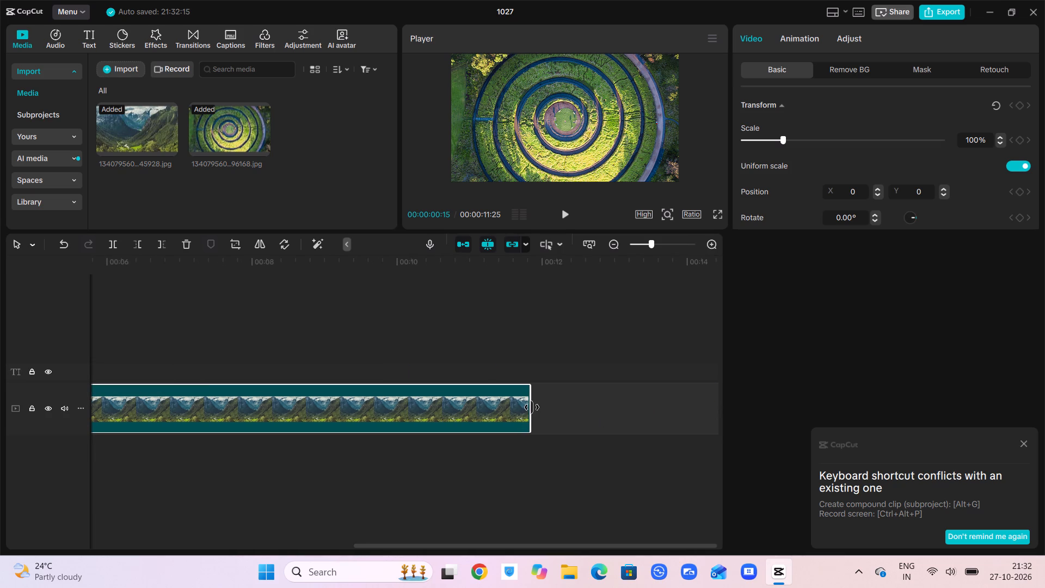
drag(532, 407, 125, 421)
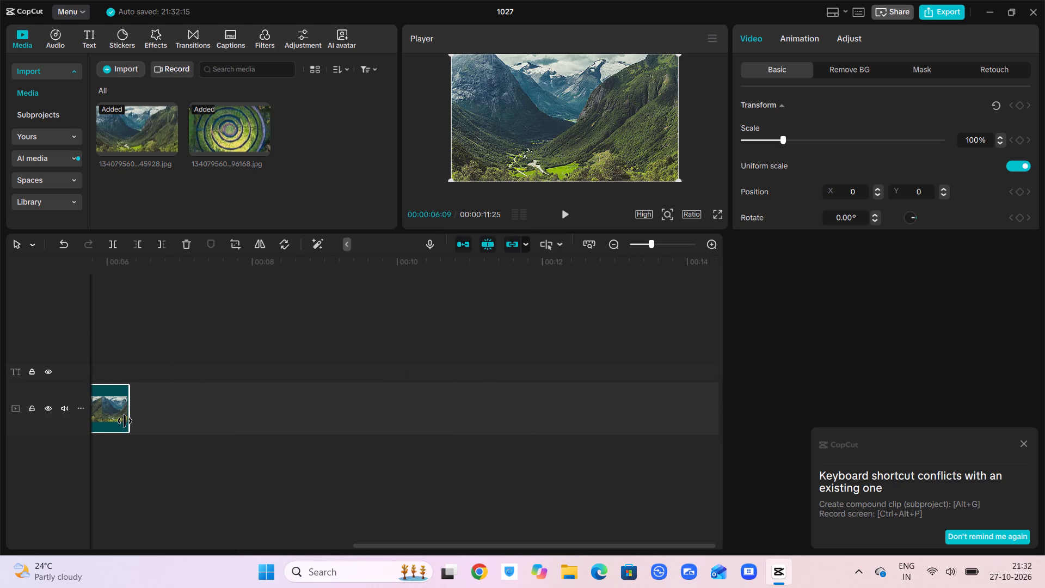
drag(528, 403, 368, 411)
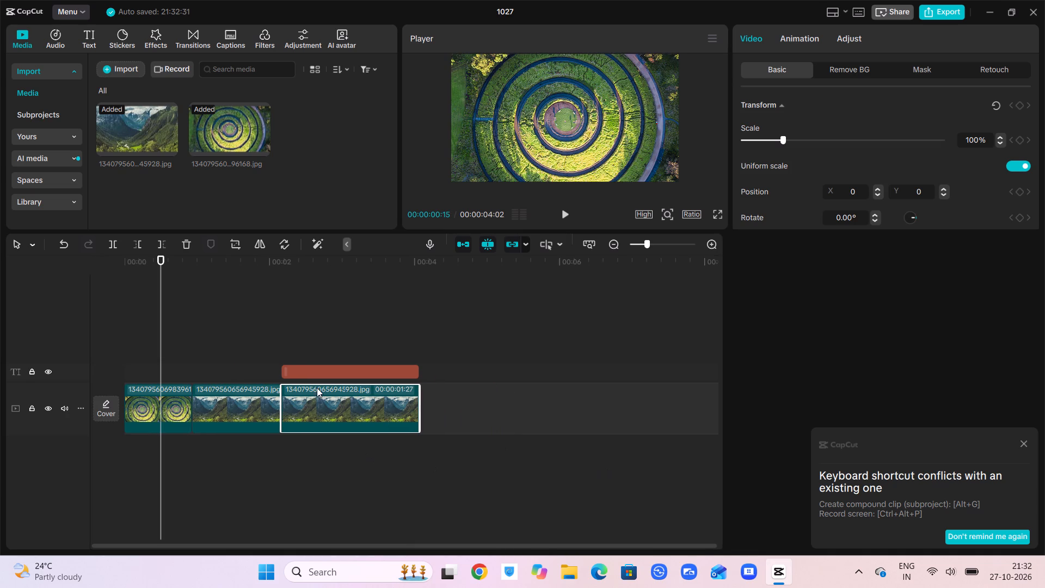
Move the text clip to the start of the timeline, above the circular garden clip.
click(315, 372)
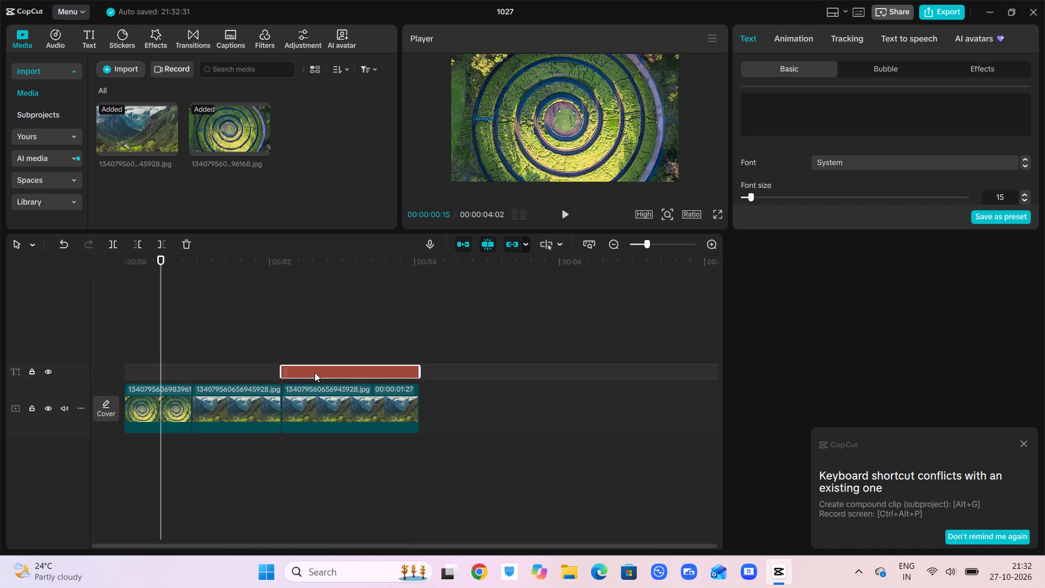
drag(315, 372, 150, 367)
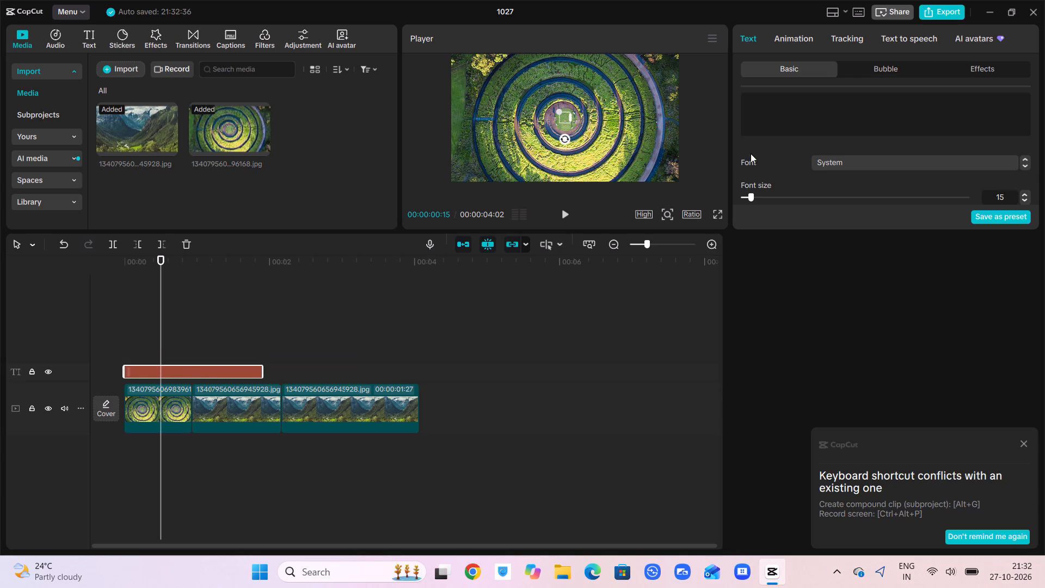
click(761, 111)
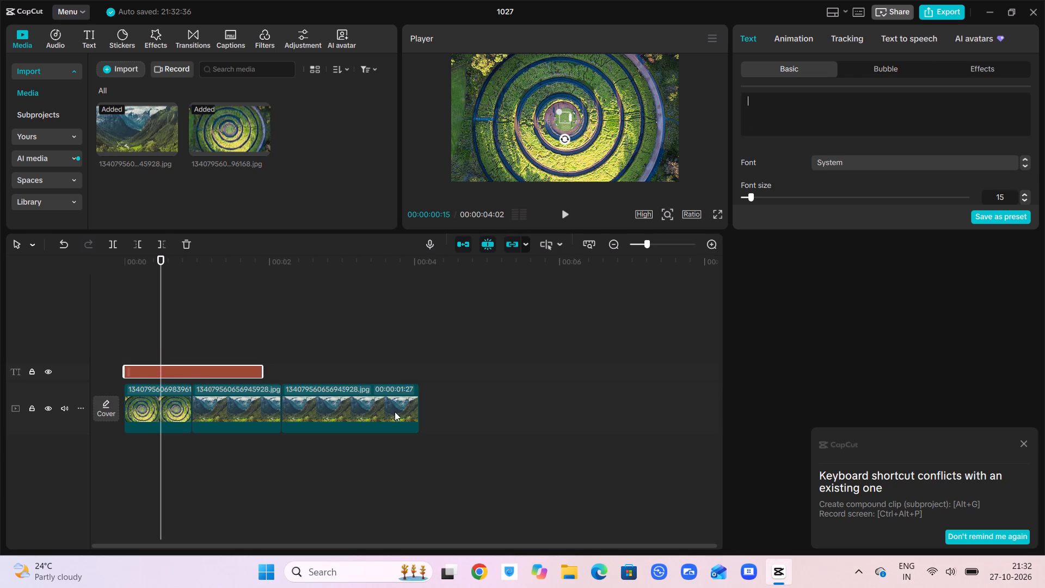
Extend the circular garden clip at the start to a duration of about 00:00:01:08.
click(186, 398)
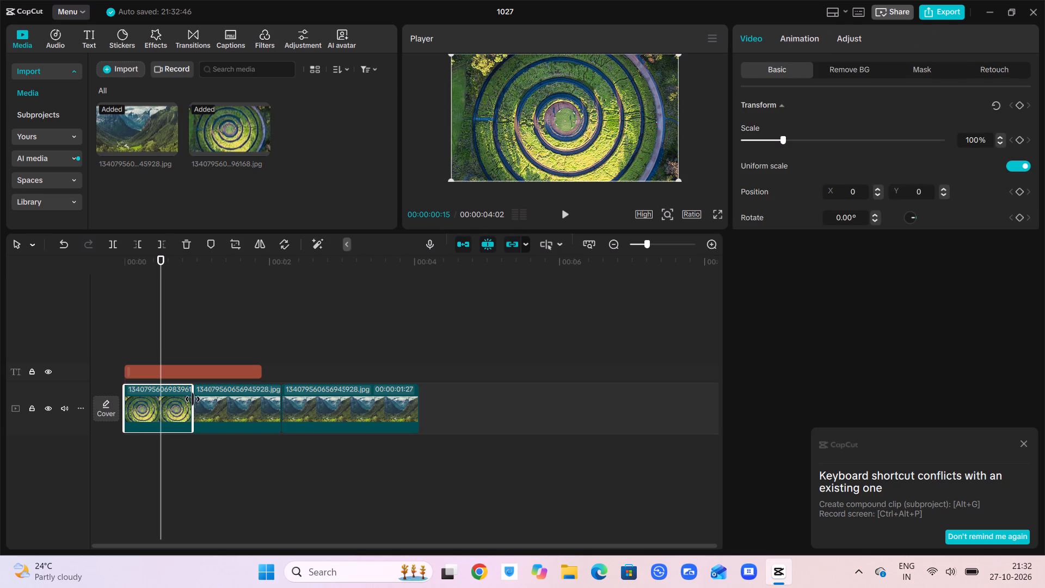
drag(193, 399, 214, 401)
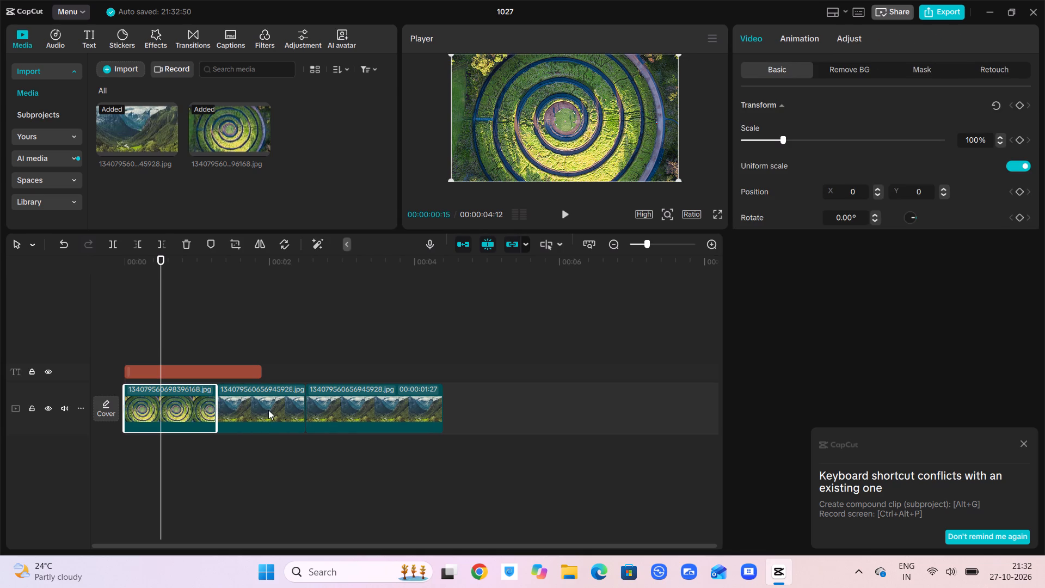
Trim the end of the last mountain valley clip so that it ends at 00:00:03:29.
click(443, 402)
click(443, 402)
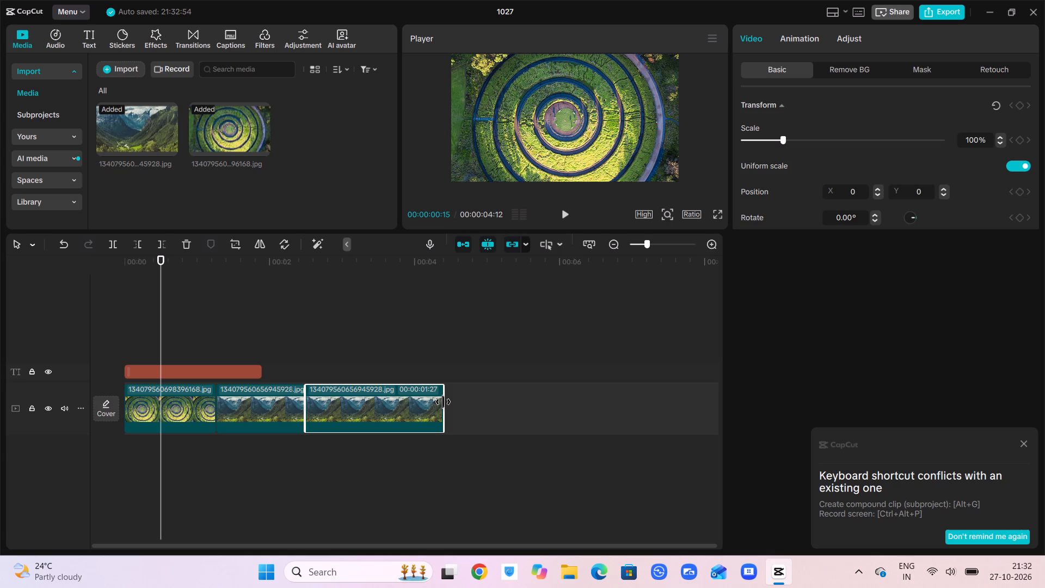
drag(445, 400, 439, 401)
drag(439, 401, 411, 402)
click(411, 402)
click(462, 438)
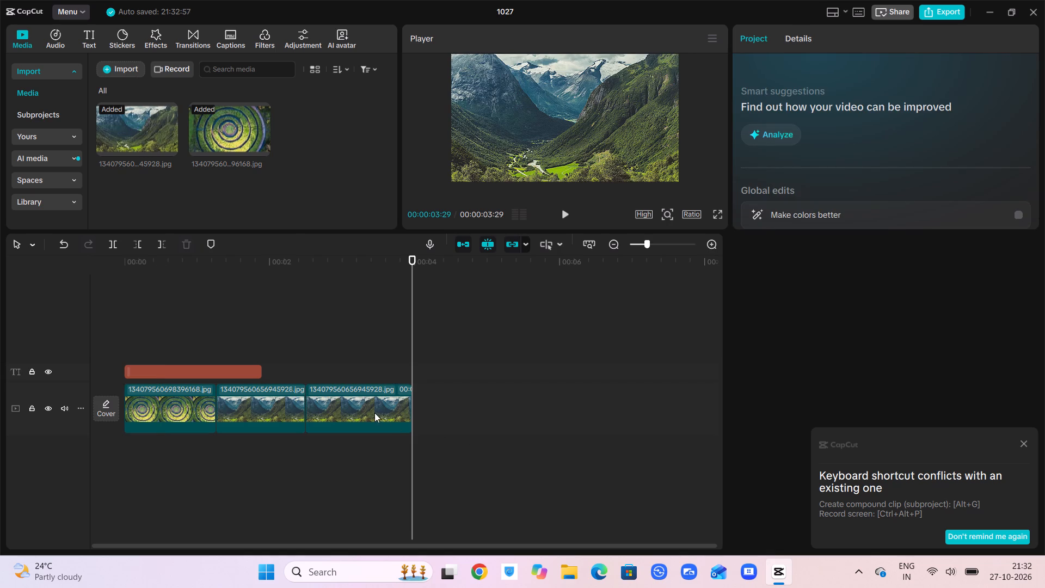
click(304, 389)
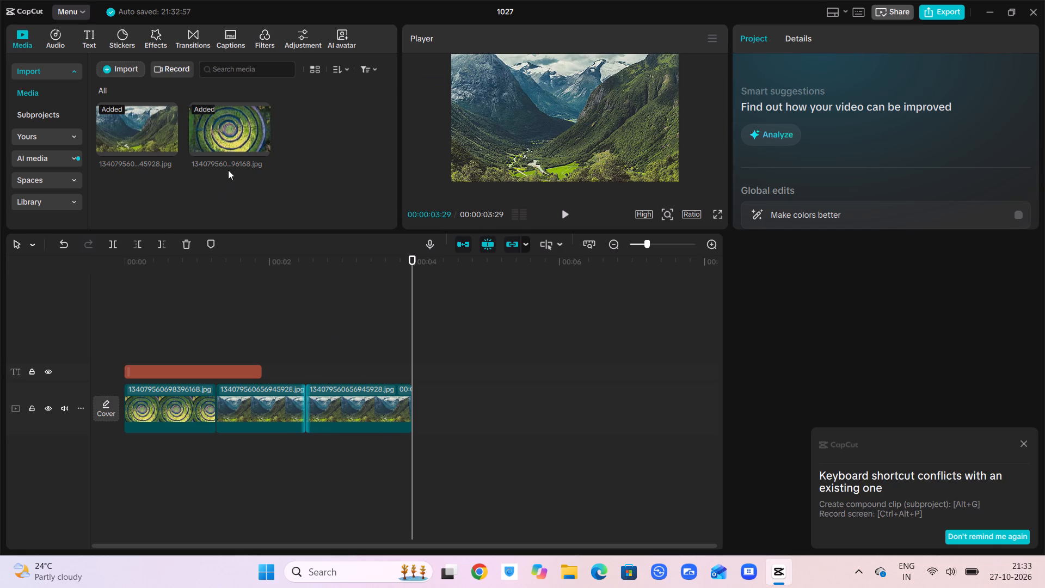
Add another circular garden clip at the end of the main track and trim it to end at 00:00:05:18.
click(260, 146)
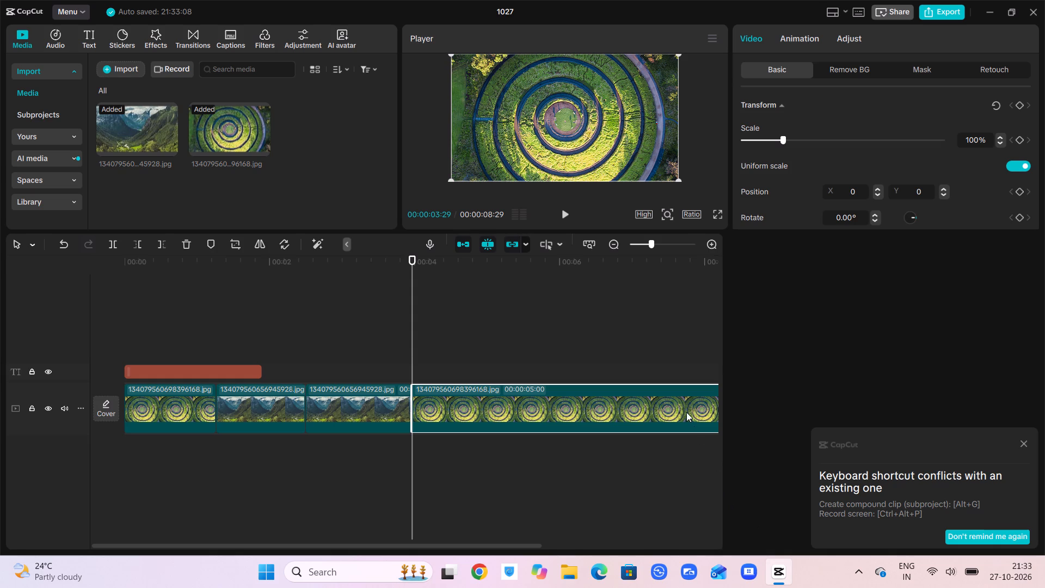
scroll(686, 412, left, 4)
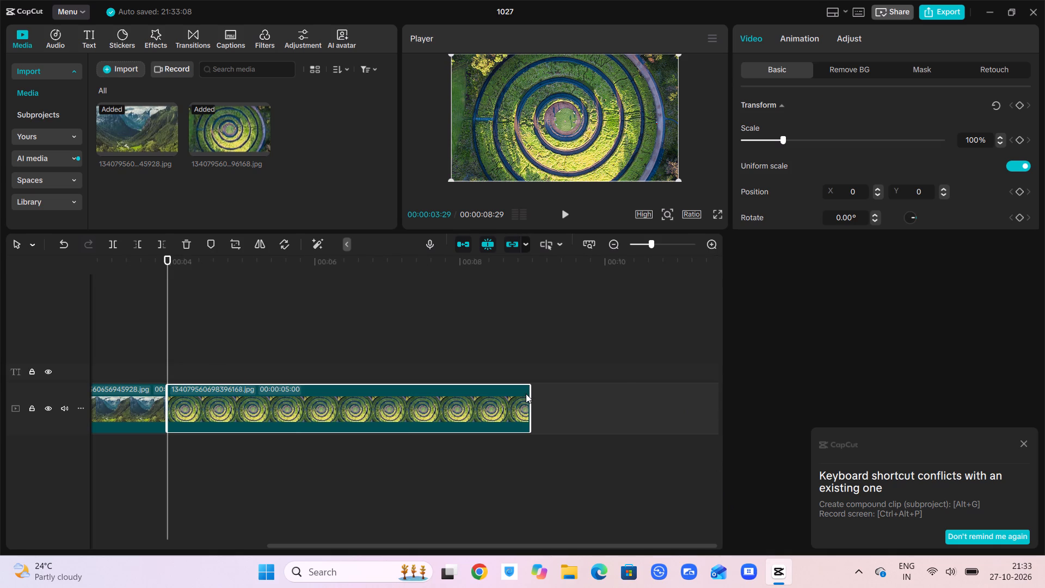
drag(531, 401, 465, 399)
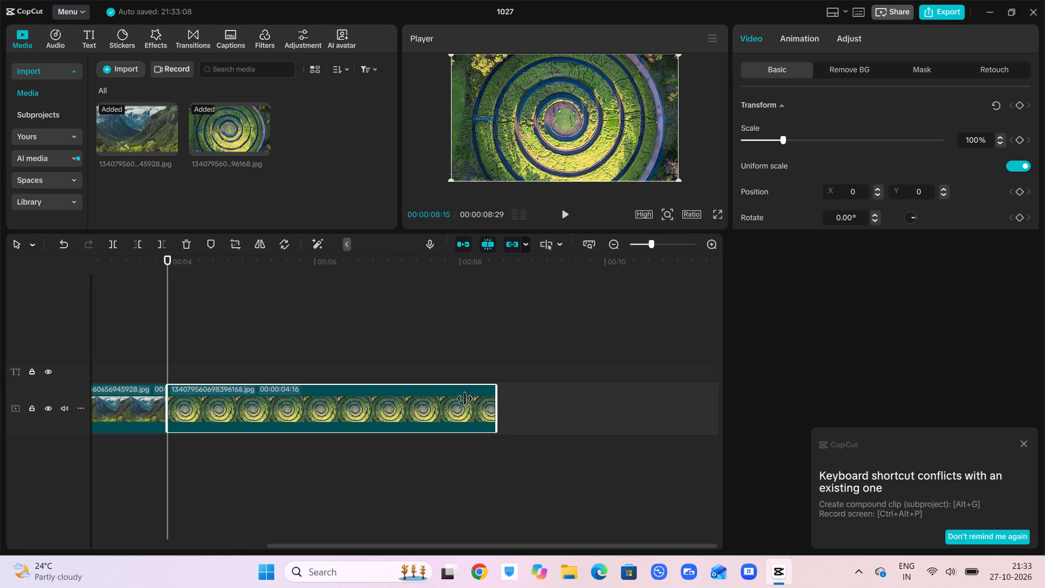
drag(465, 399, 284, 419)
Move the first mountain valley clip to the end of the main track, after the second circular garden clip.
drag(284, 419, 249, 437)
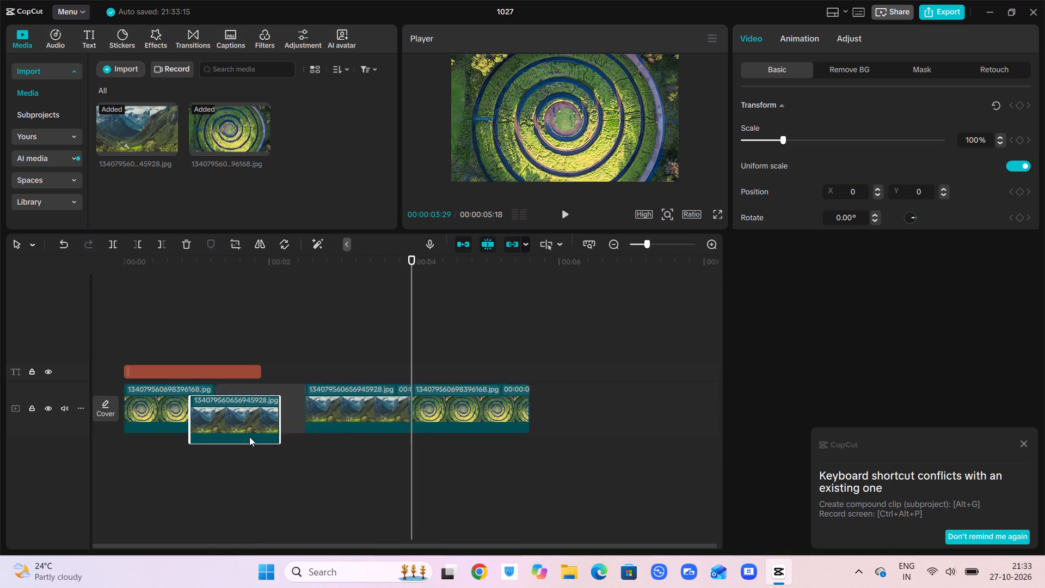
drag(249, 437, 492, 434)
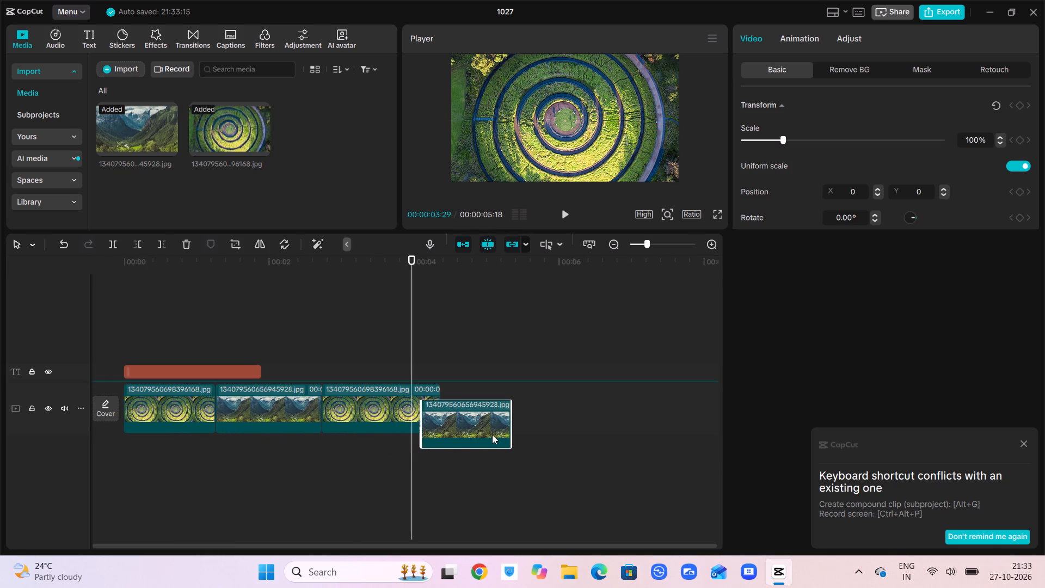
drag(492, 434, 513, 419)
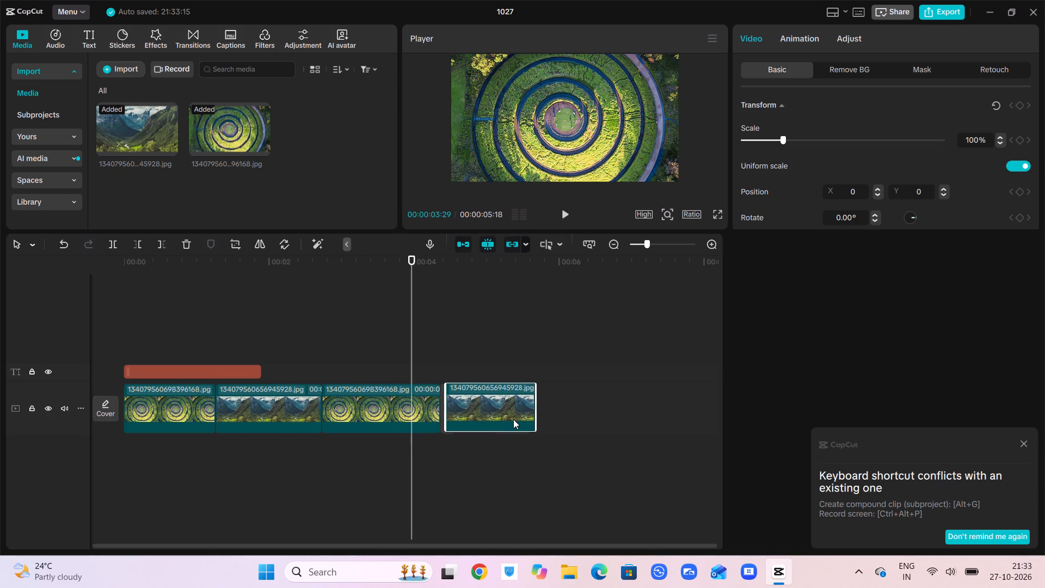
drag(513, 419, 513, 419)
click(513, 419)
click(513, 419)
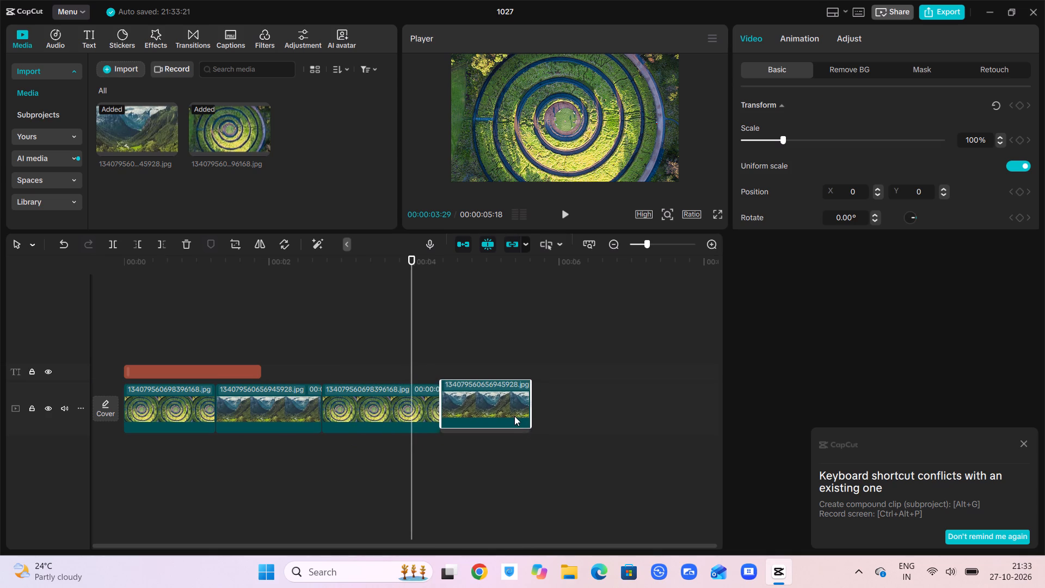
click(515, 420)
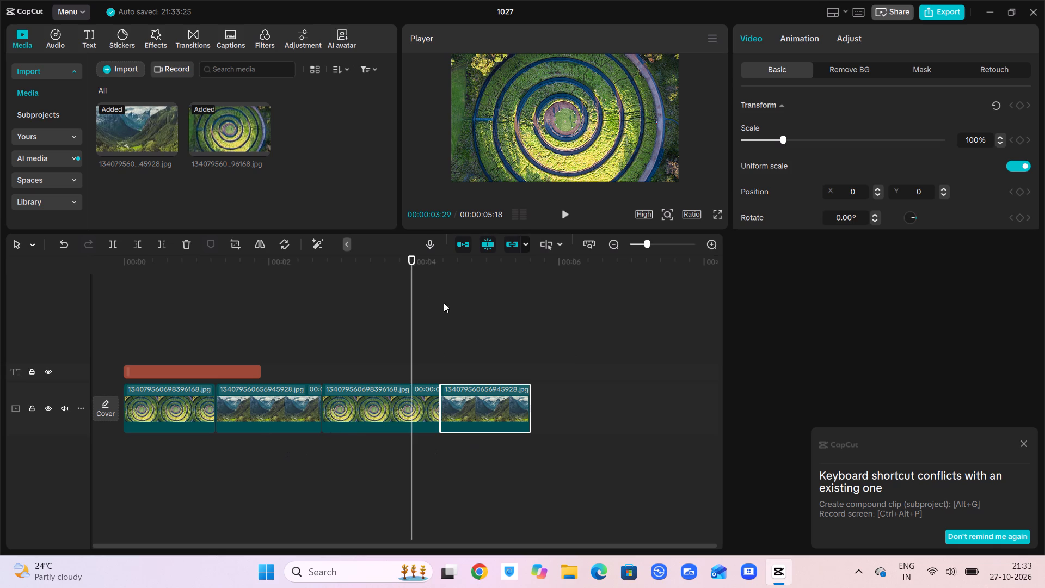
Return the playhead to 00:00:00:00 and look through the basic video settings of the first circular garden clip.
click(409, 259)
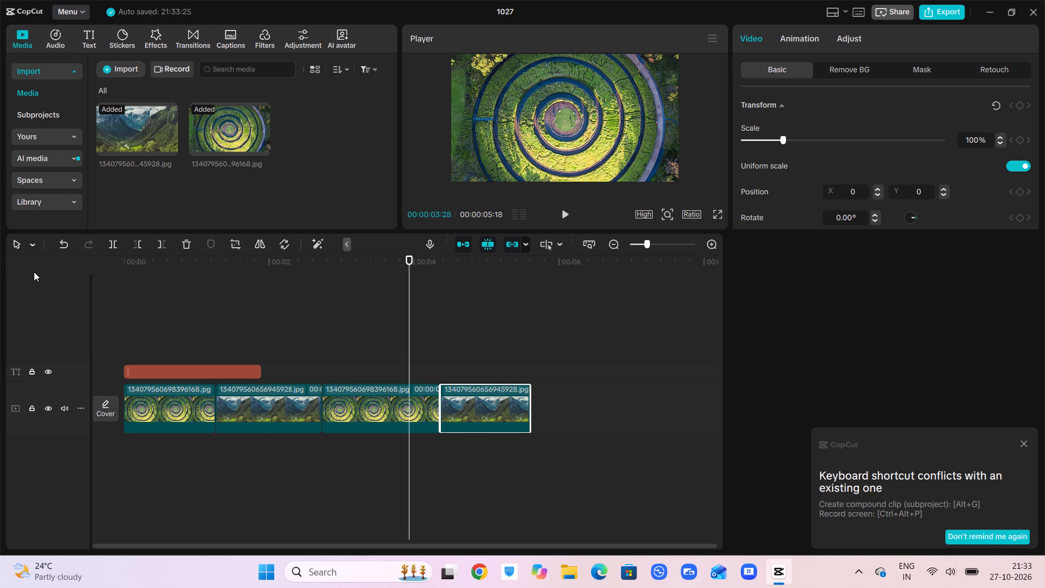
click(138, 260)
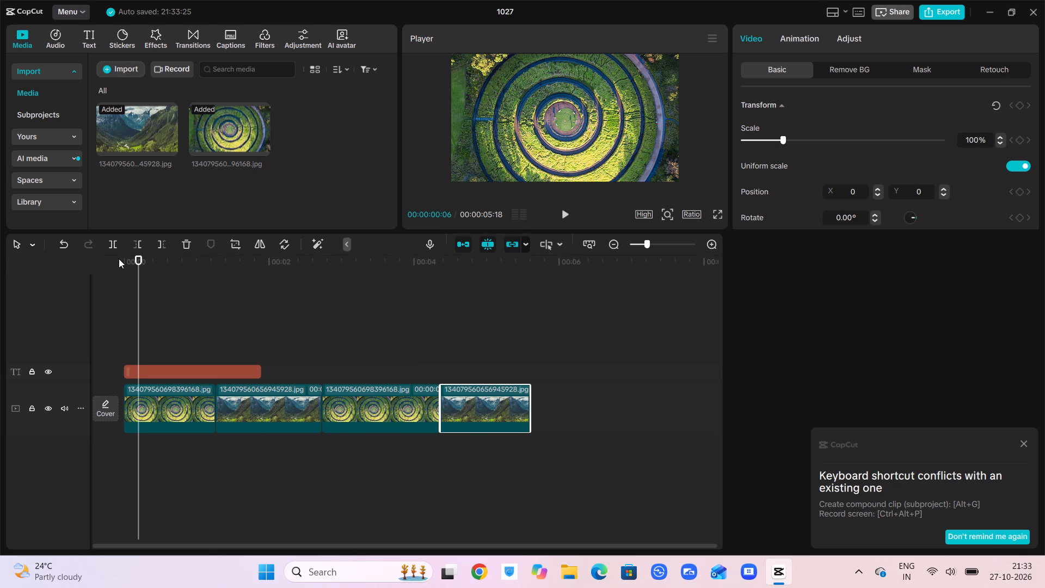
click(125, 260)
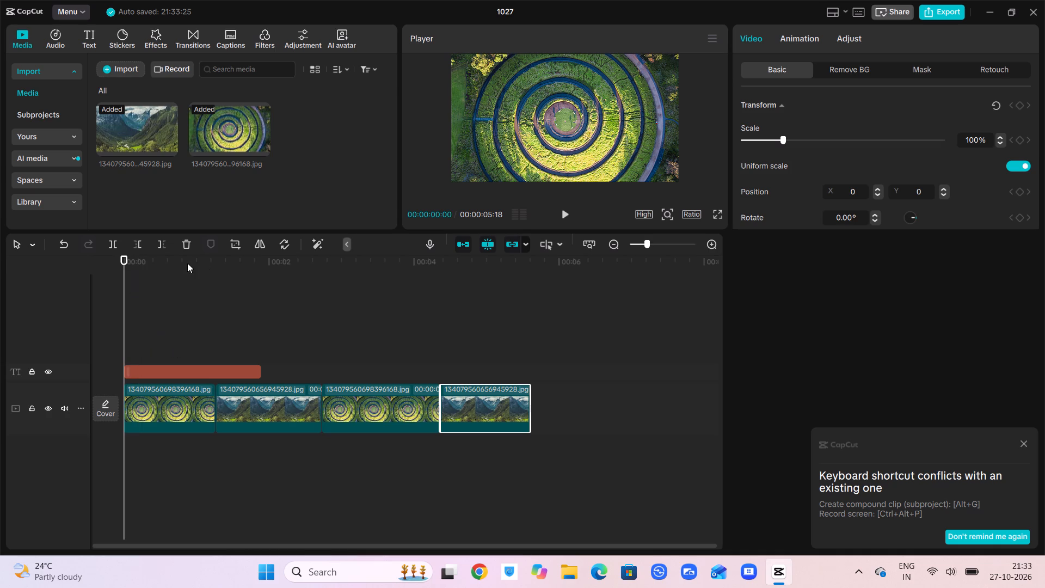
click(216, 266)
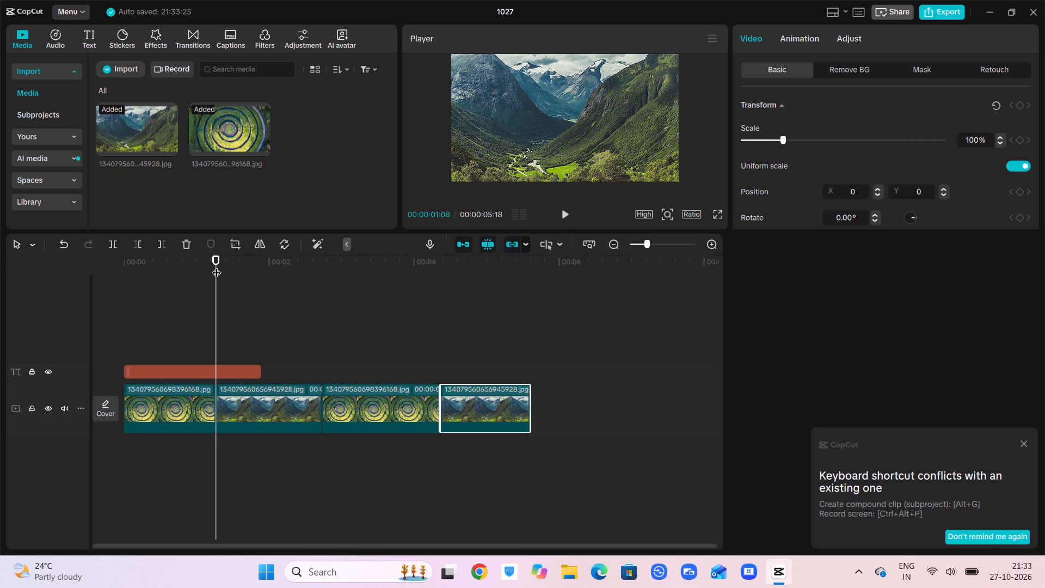
click(124, 261)
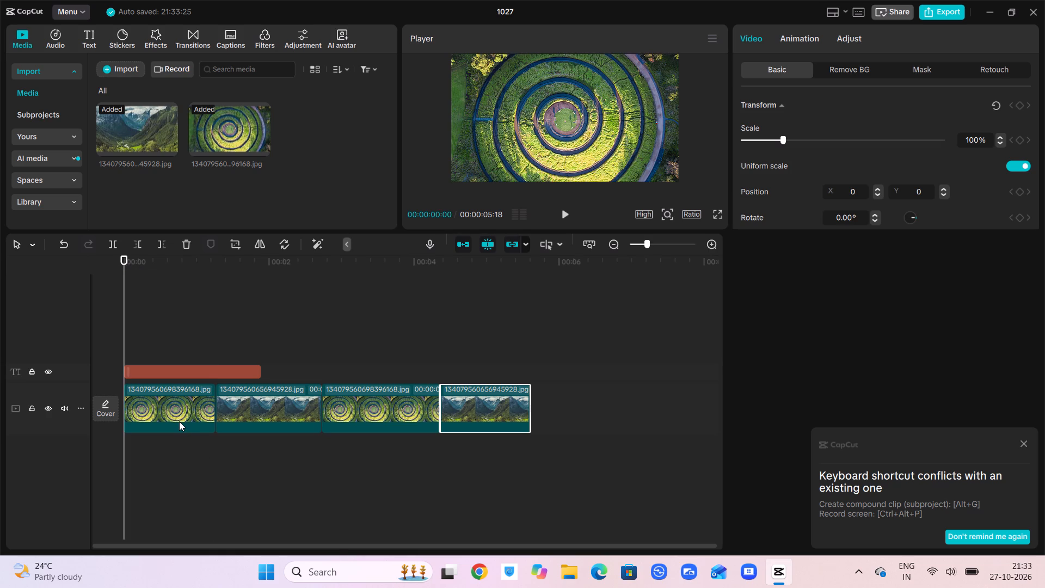
click(179, 421)
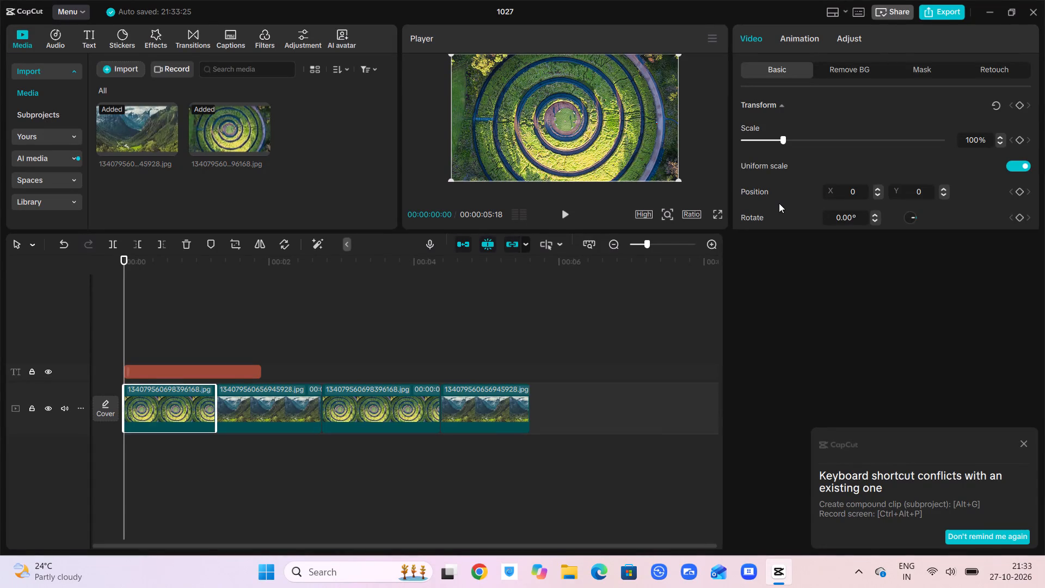
scroll(882, 192, down, 5)
scroll(882, 192, up, 1)
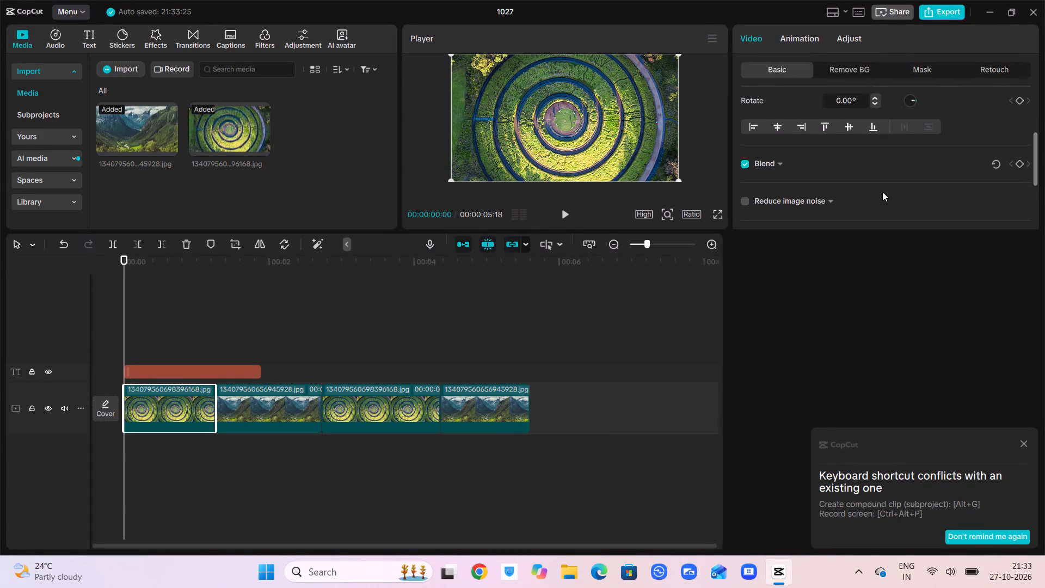
scroll(882, 192, up, 1)
scroll(882, 192, down, 2)
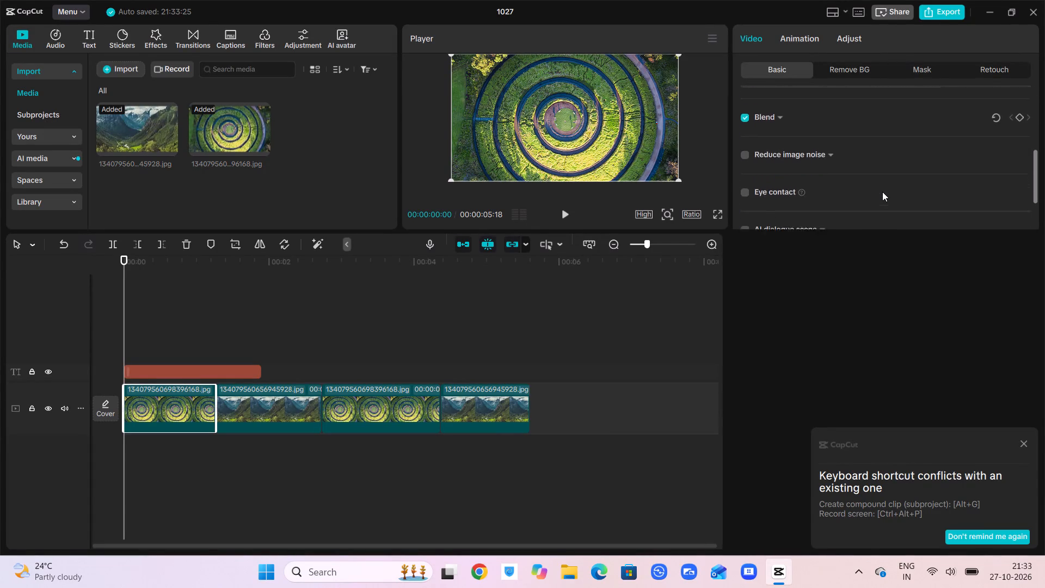
scroll(882, 192, down, 9)
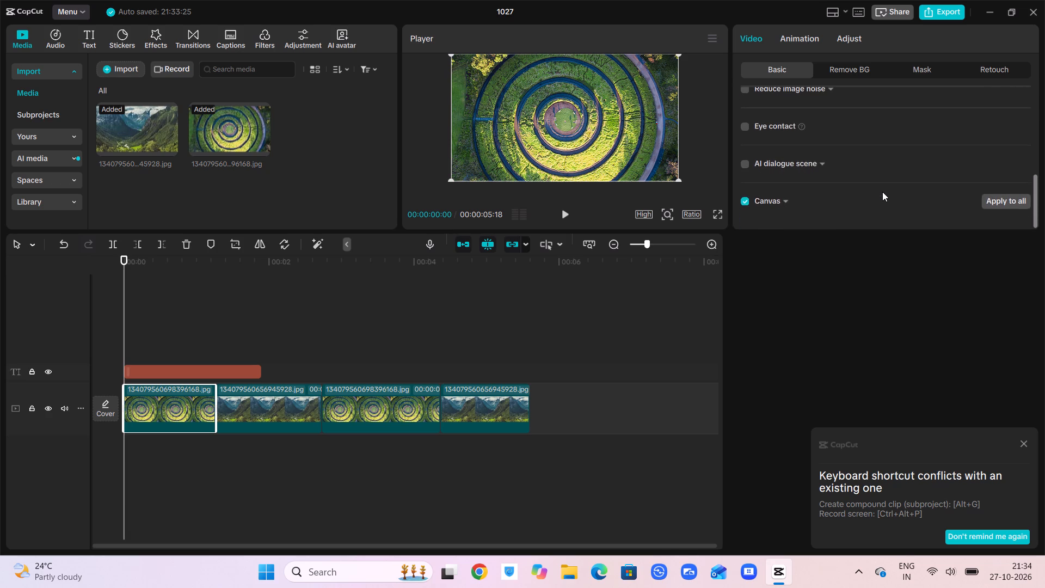
scroll(882, 192, up, 12)
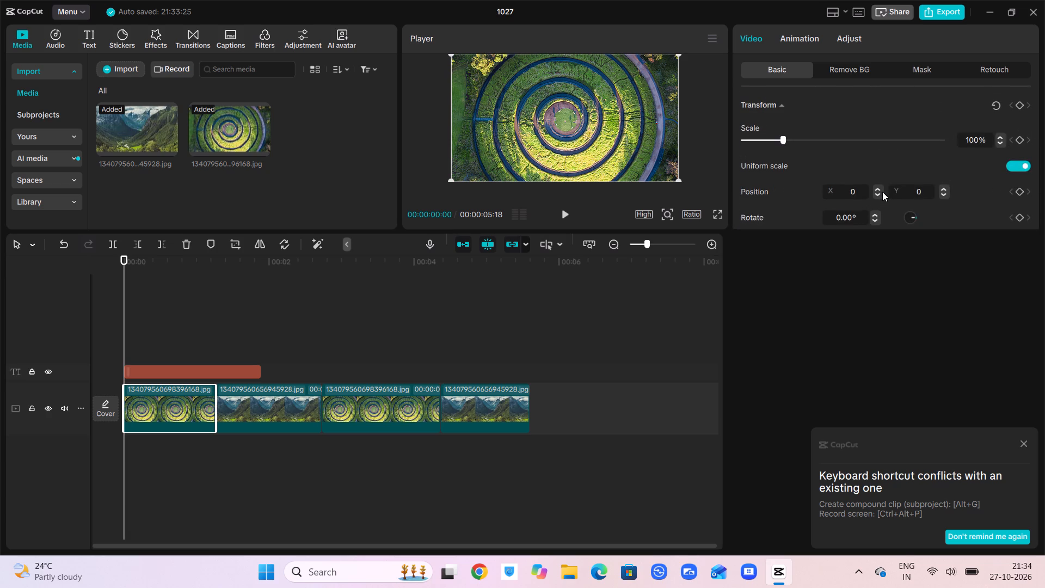
scroll(882, 192, up, 2)
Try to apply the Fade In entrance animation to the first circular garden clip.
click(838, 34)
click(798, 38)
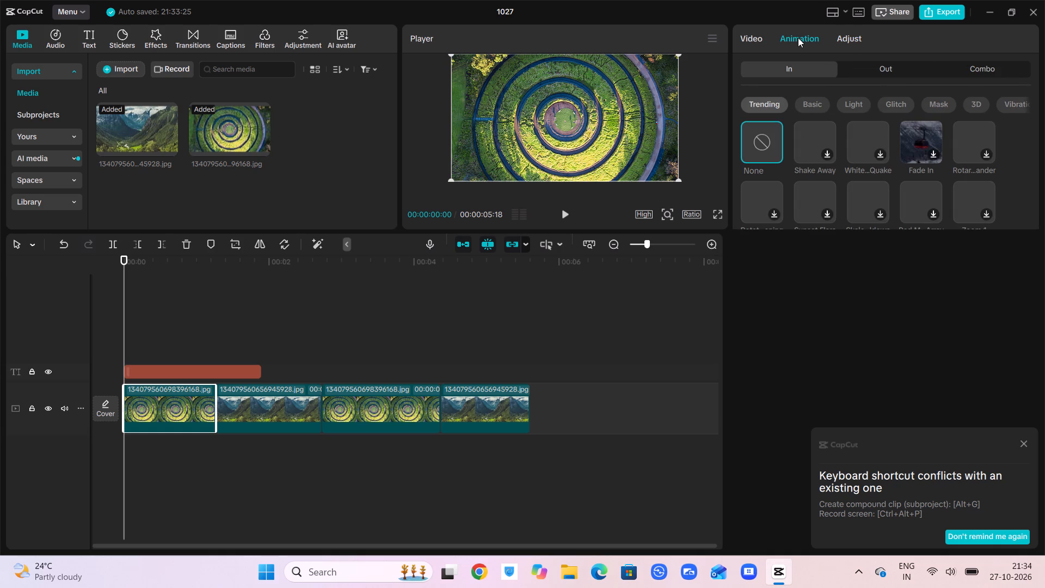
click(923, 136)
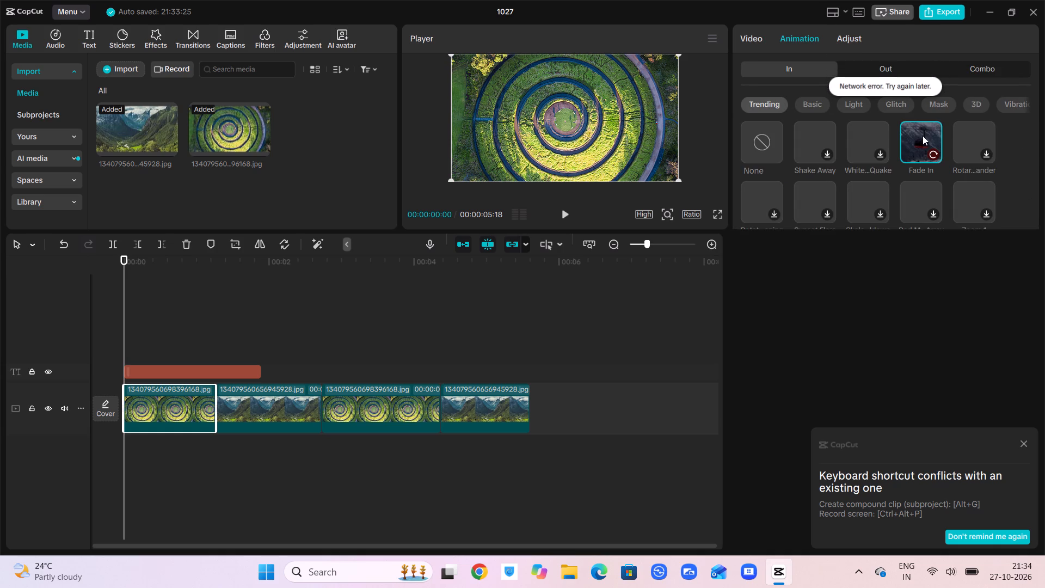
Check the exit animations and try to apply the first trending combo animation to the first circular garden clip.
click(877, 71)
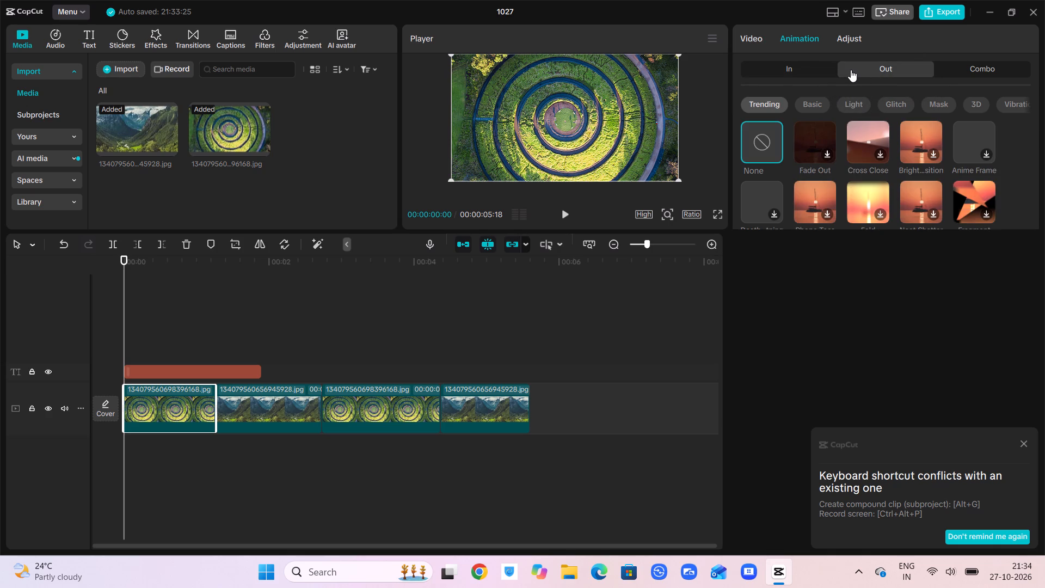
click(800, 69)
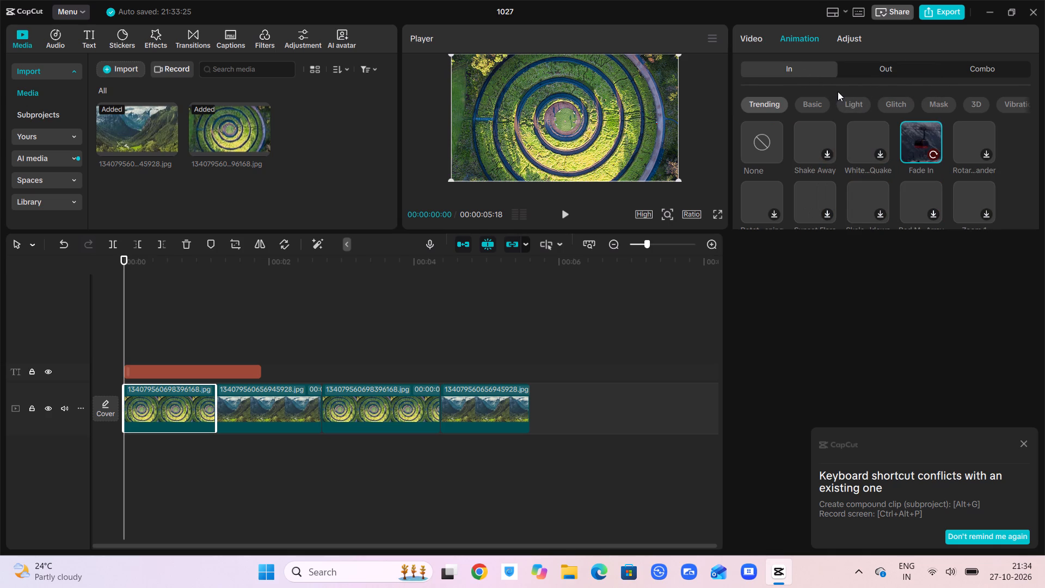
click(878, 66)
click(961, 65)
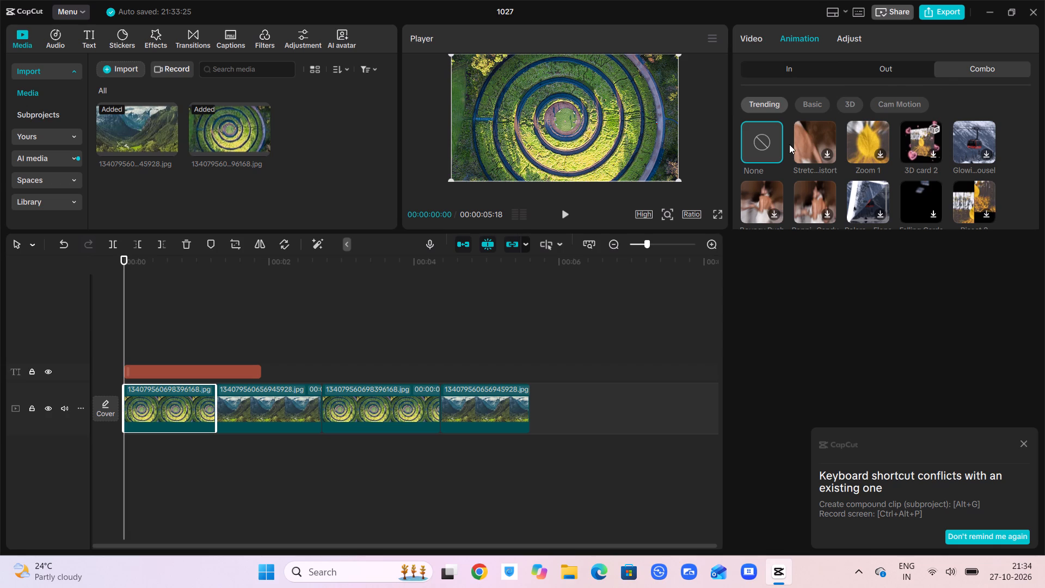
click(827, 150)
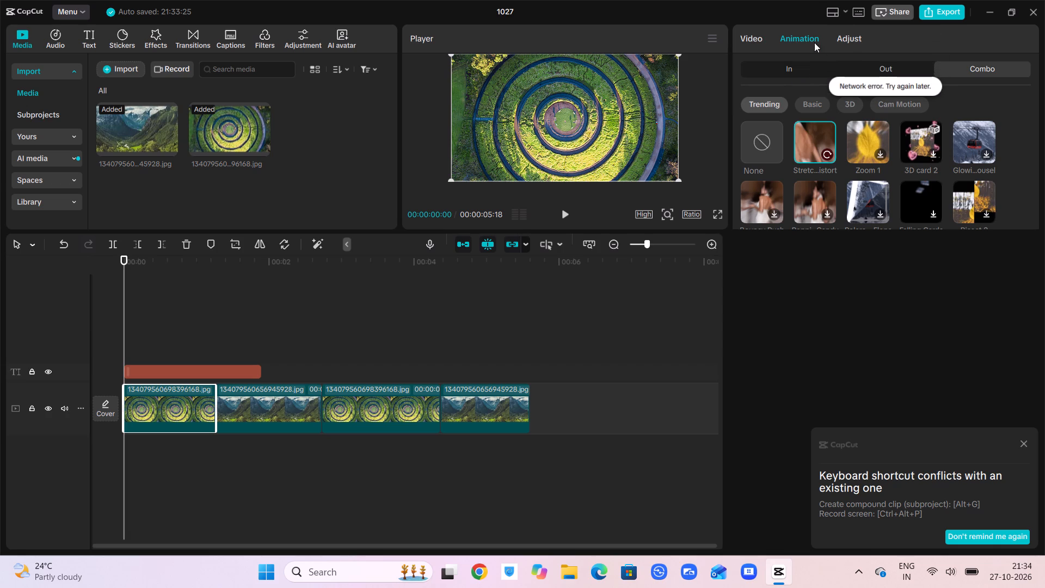
Adjust the first circular garden clip's colour to temperature -30, tint 26 and saturation 23.
click(843, 40)
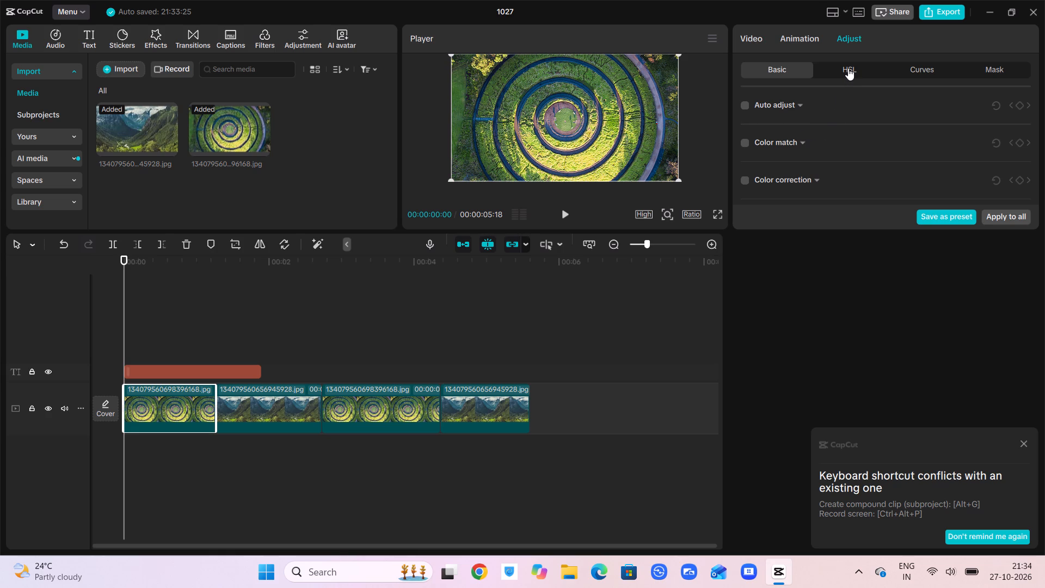
scroll(811, 131, down, 5)
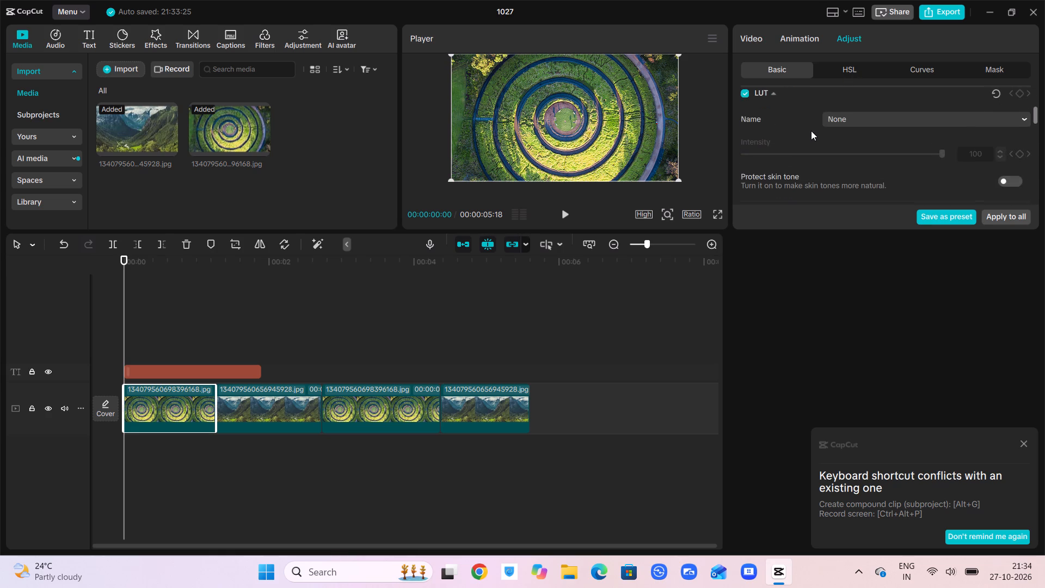
scroll(811, 131, down, 7)
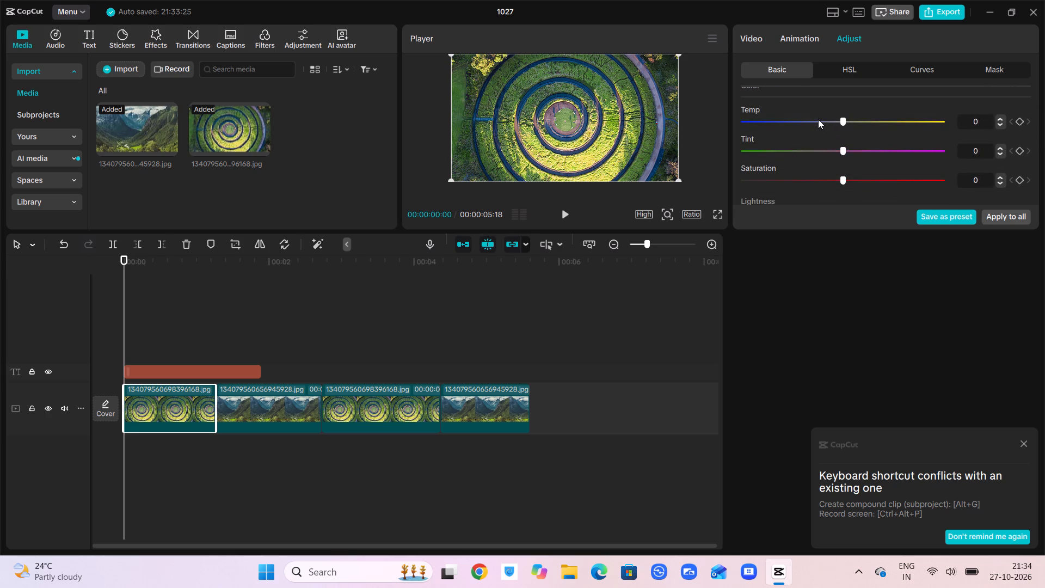
click(817, 118)
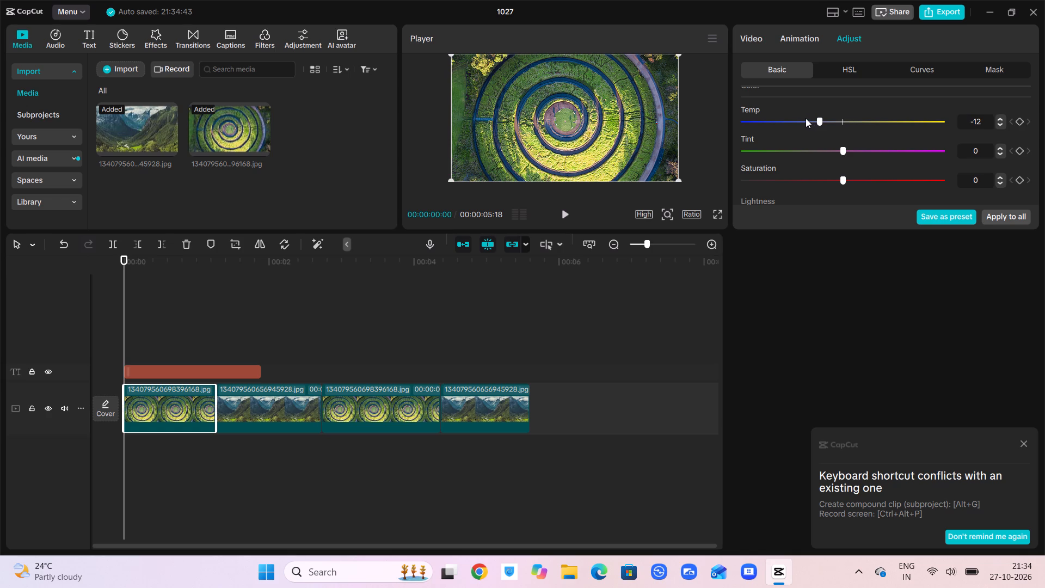
click(806, 118)
click(780, 121)
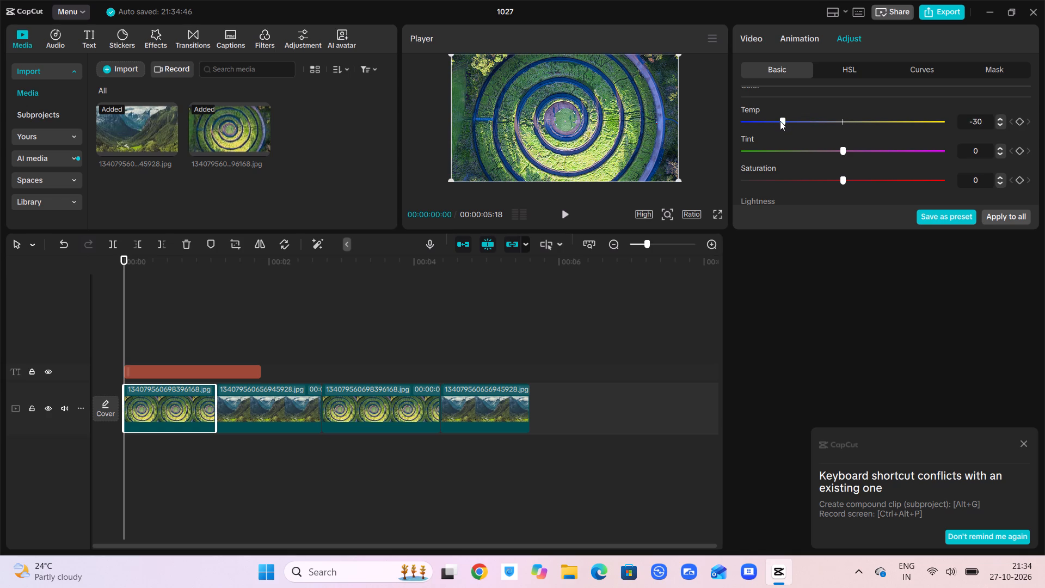
click(868, 149)
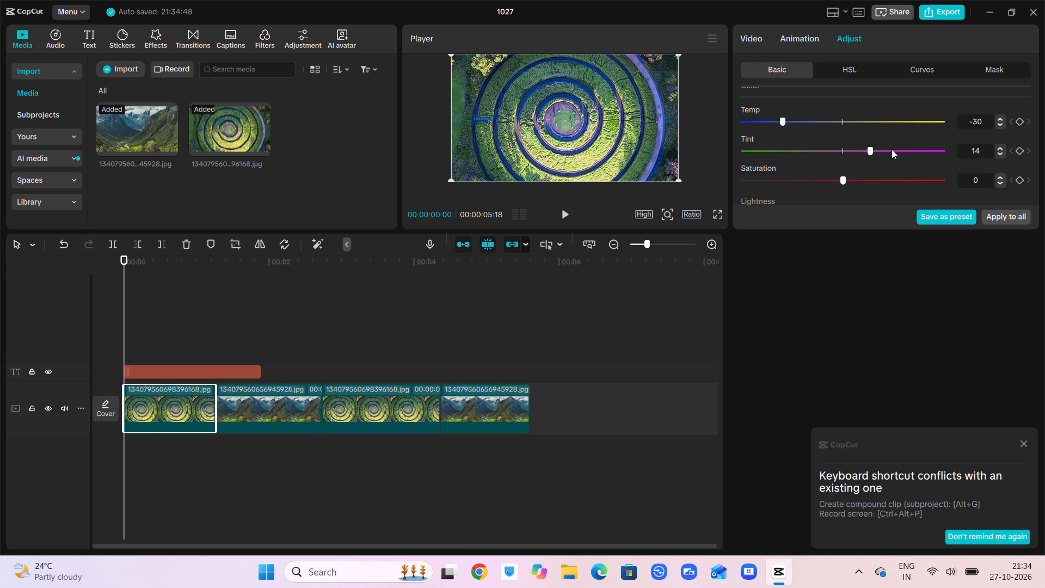
click(892, 149)
click(886, 178)
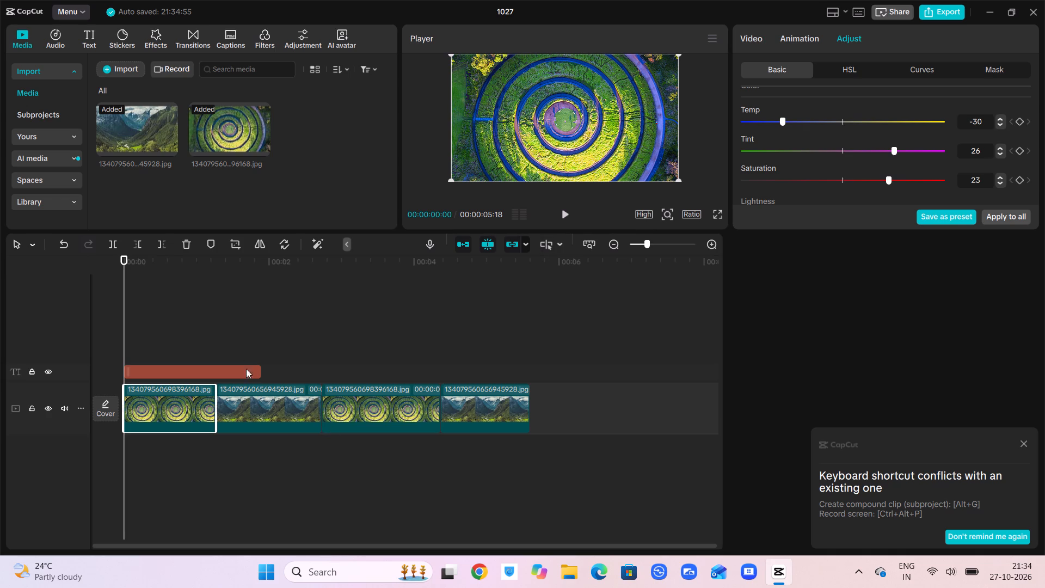
With the playhead at 00:00:01:18, set the first circular garden clip's temperature to 32 and tint to -38.
click(239, 263)
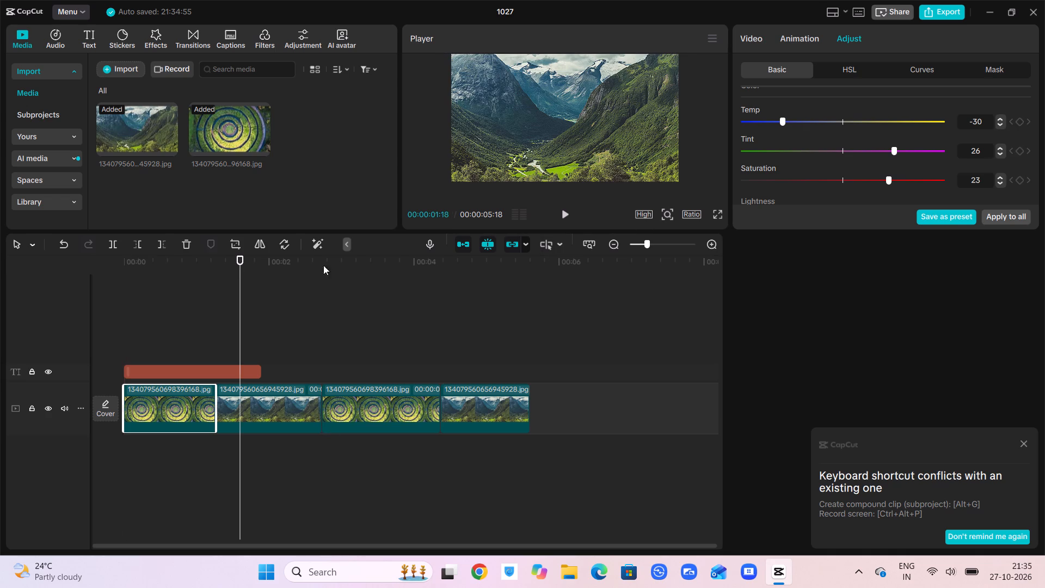
click(817, 121)
click(882, 118)
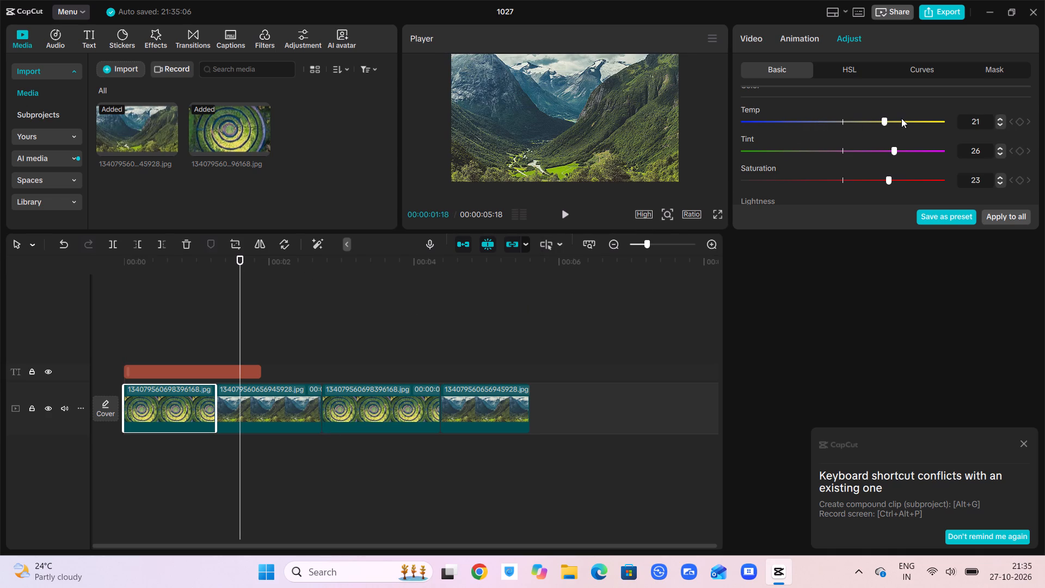
click(903, 118)
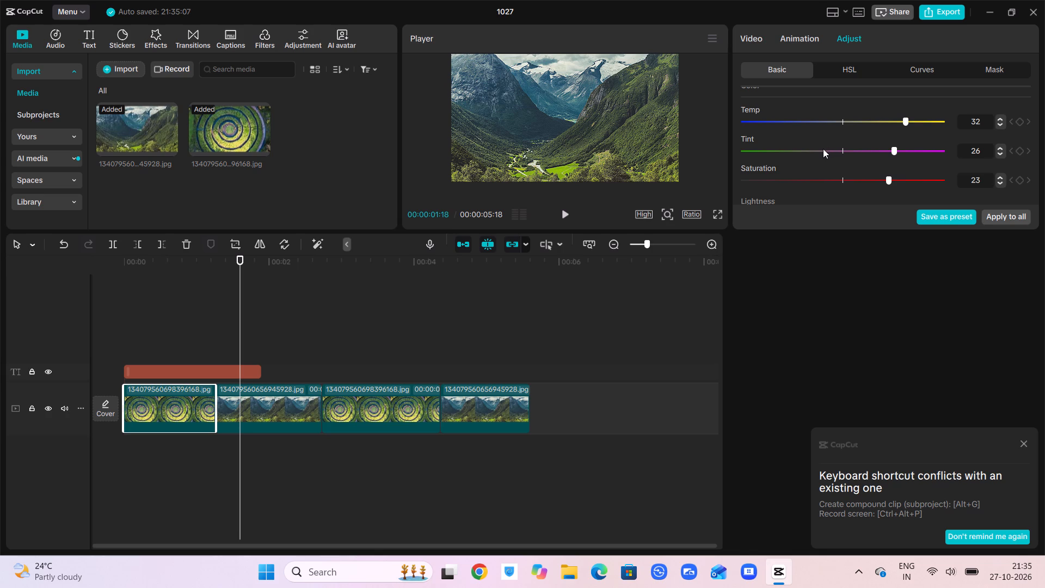
click(823, 149)
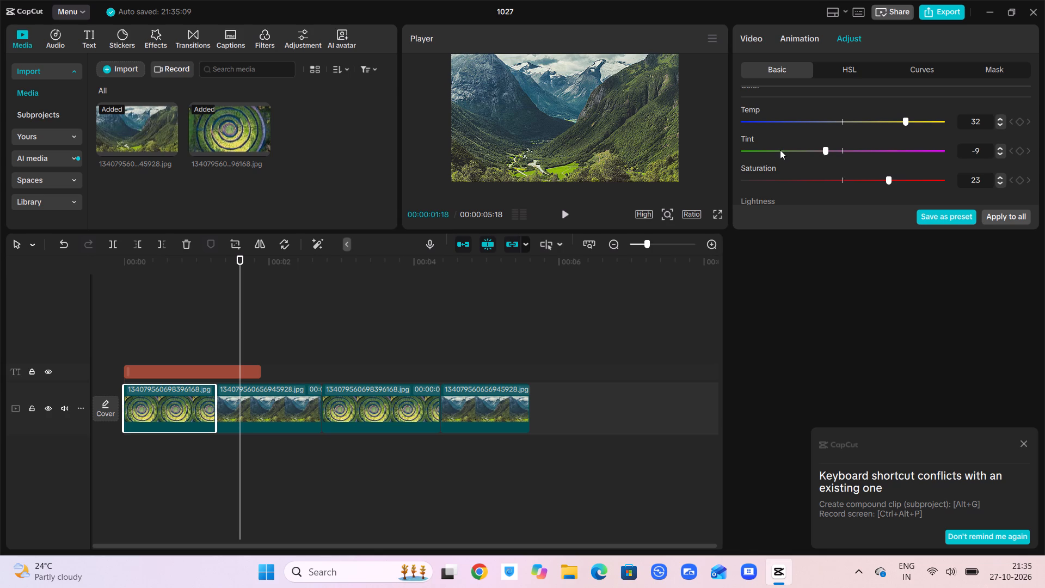
click(780, 150)
click(765, 150)
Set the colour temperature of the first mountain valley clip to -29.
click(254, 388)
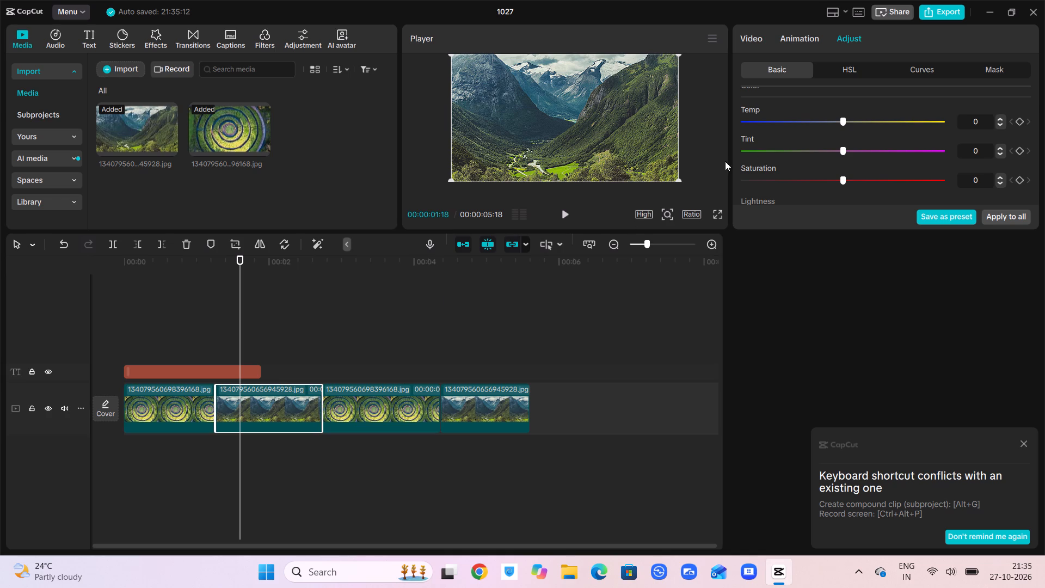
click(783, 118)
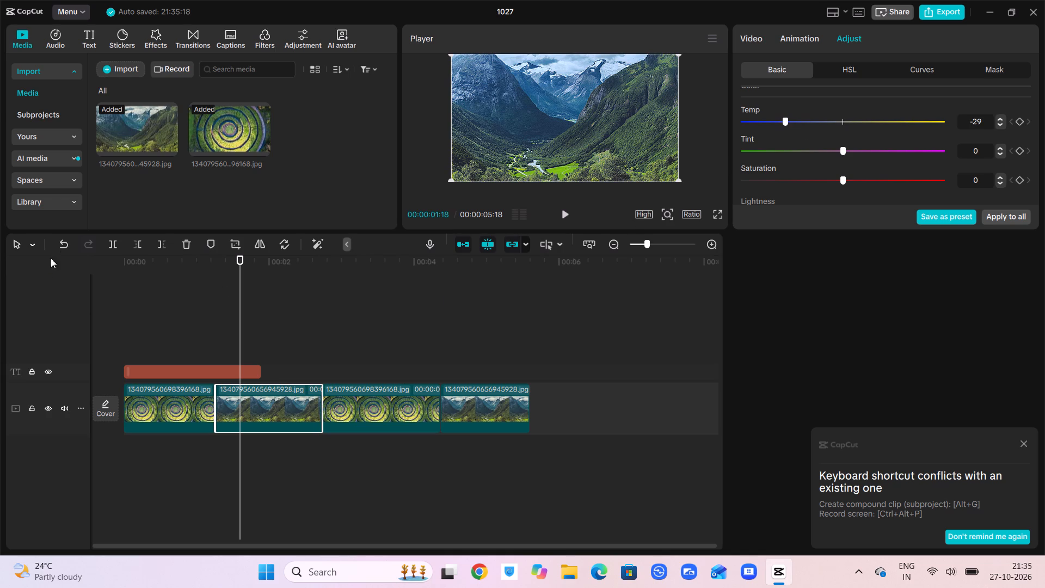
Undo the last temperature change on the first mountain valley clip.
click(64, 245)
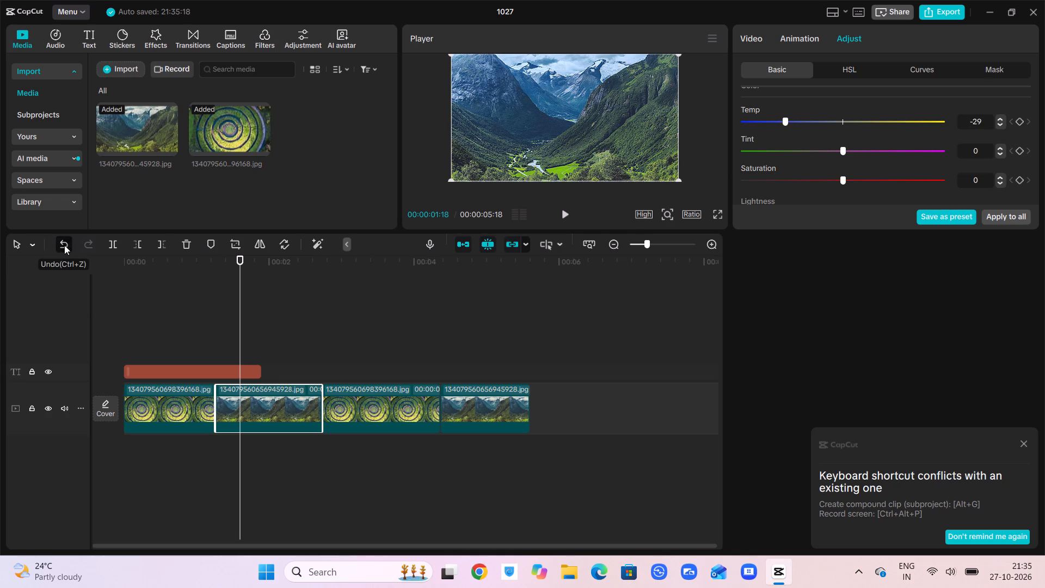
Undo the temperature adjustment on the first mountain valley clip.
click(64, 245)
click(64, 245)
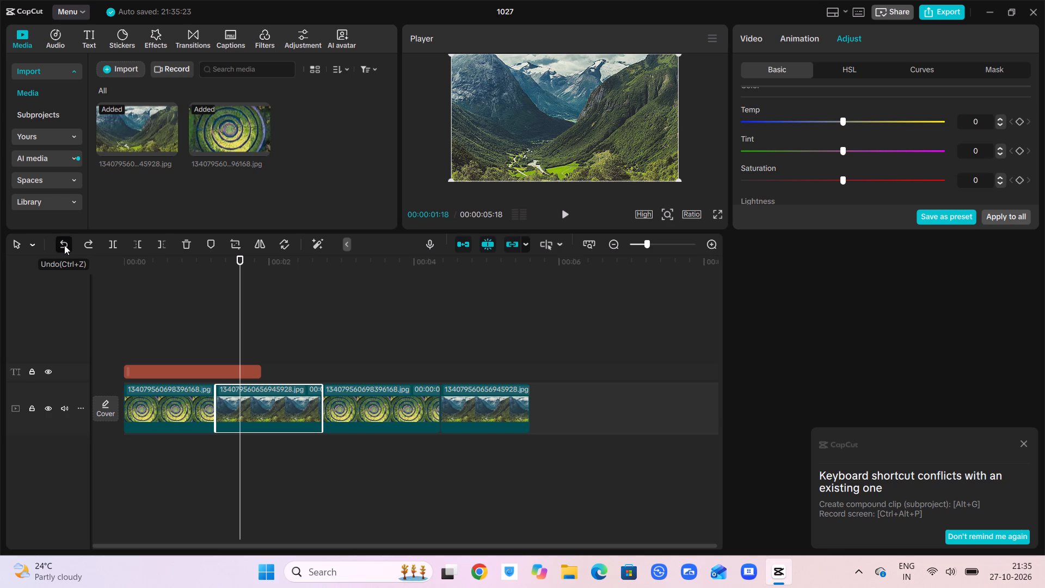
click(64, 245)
Set the first mountain valley clip's temperature to -28 and its tint to -43.
click(784, 121)
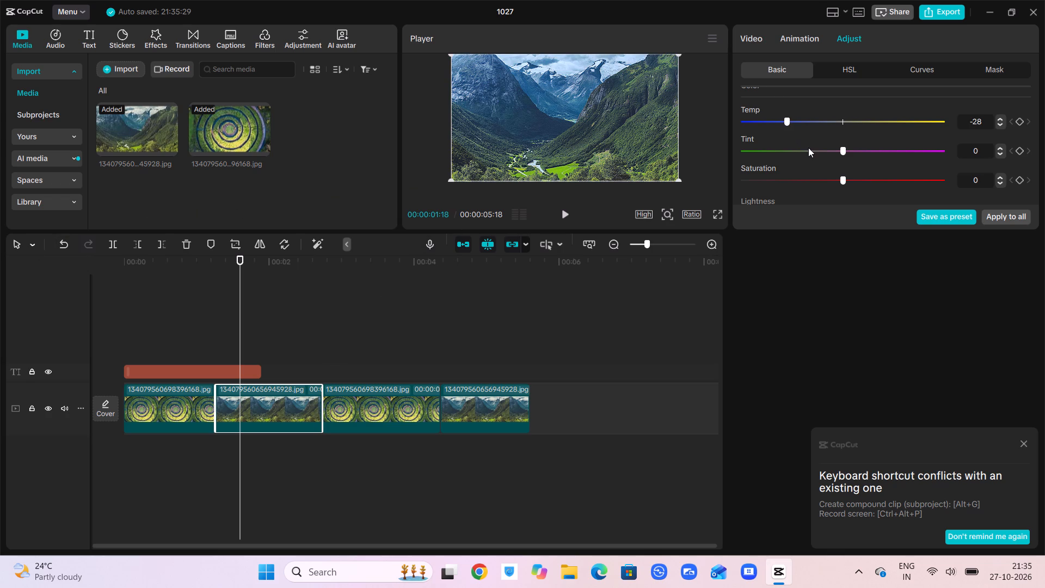
click(808, 148)
click(797, 150)
click(755, 149)
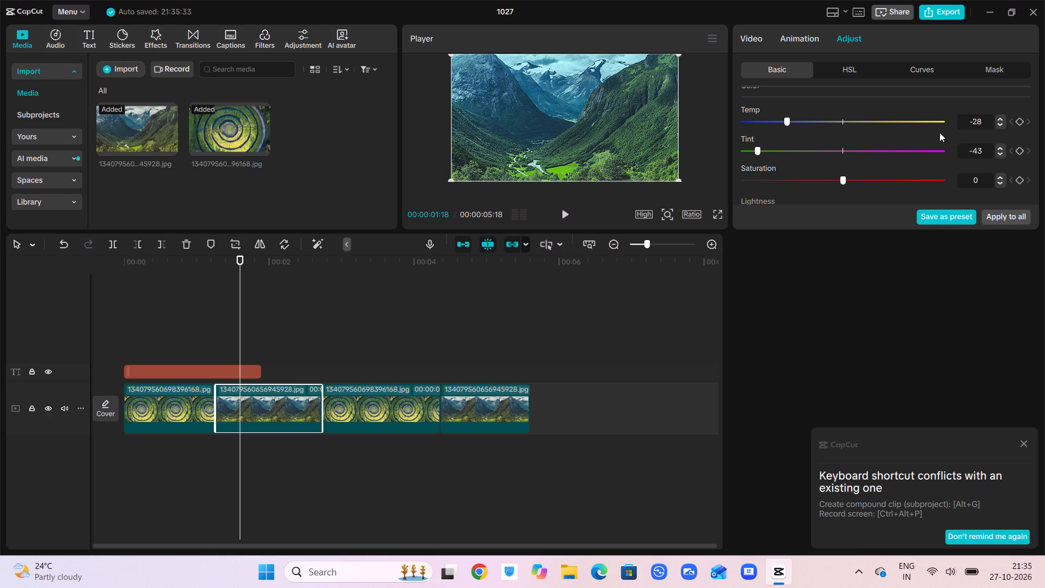
Adjust the first mountain valley clip's lightness to exposure -9, contrast 11 and highlight 21.
scroll(938, 147, down, 1)
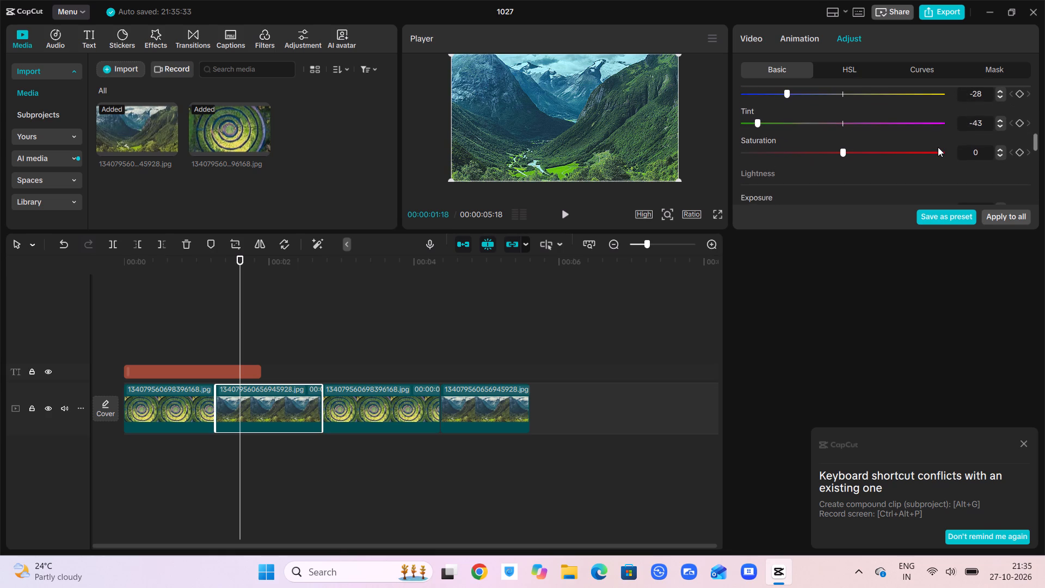
scroll(938, 147, down, 2)
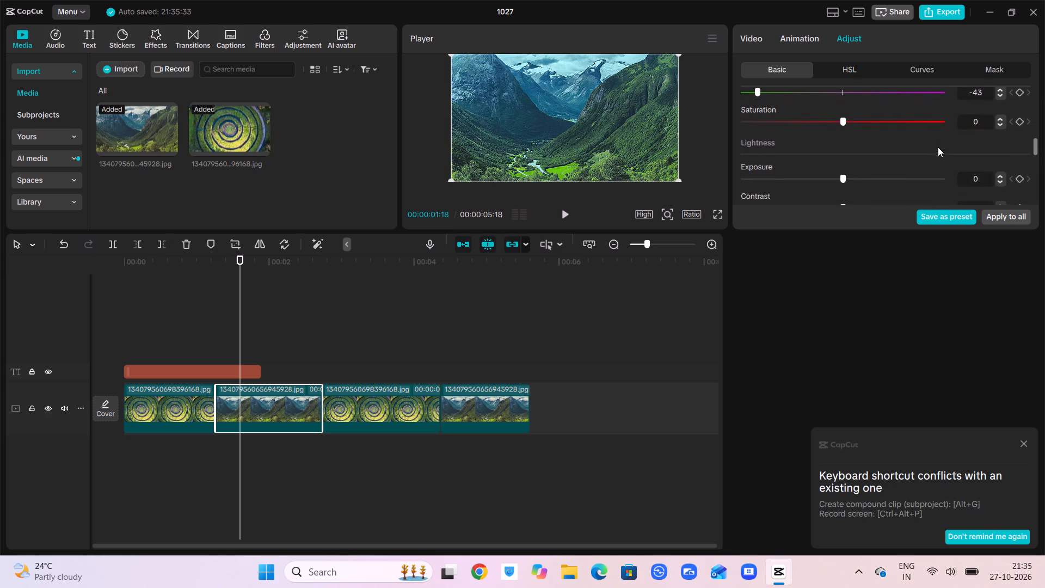
scroll(938, 147, down, 1)
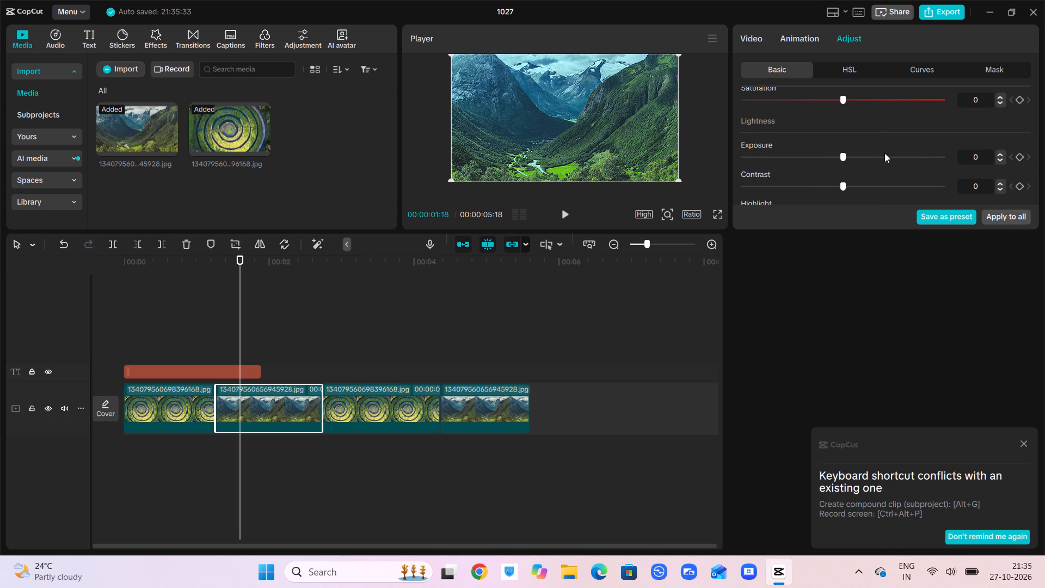
click(884, 153)
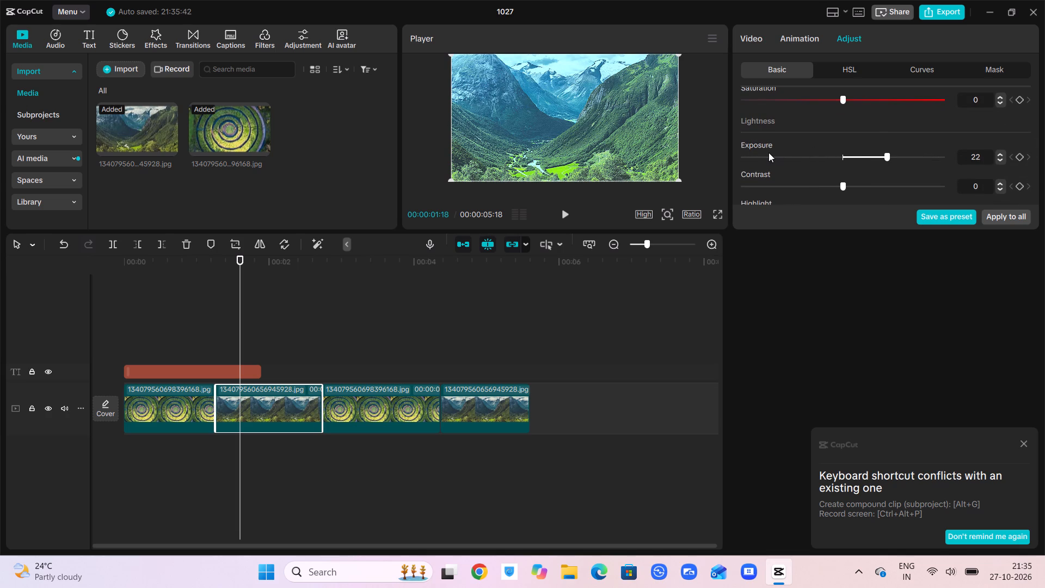
click(765, 152)
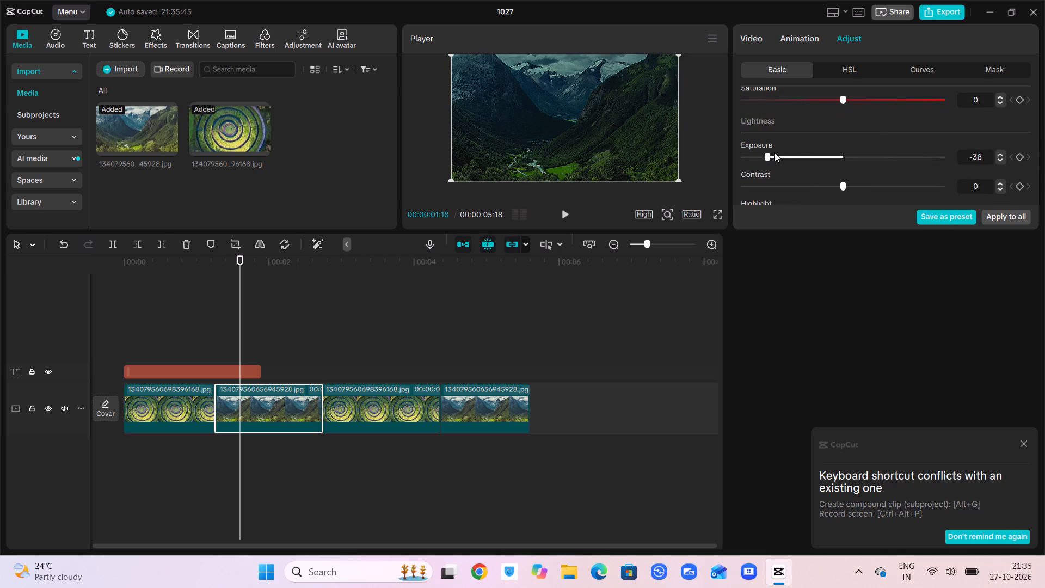
click(800, 156)
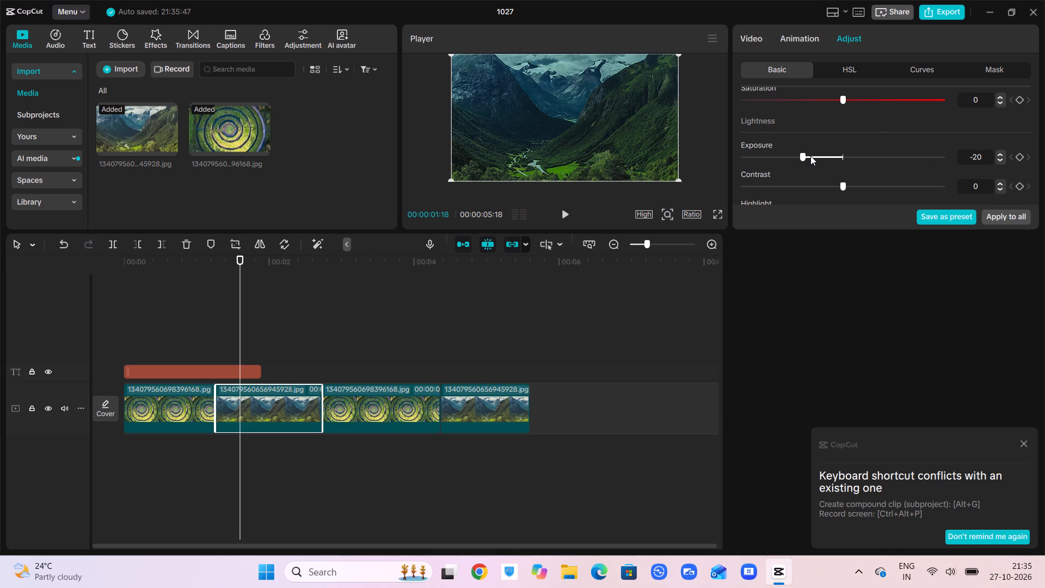
click(822, 155)
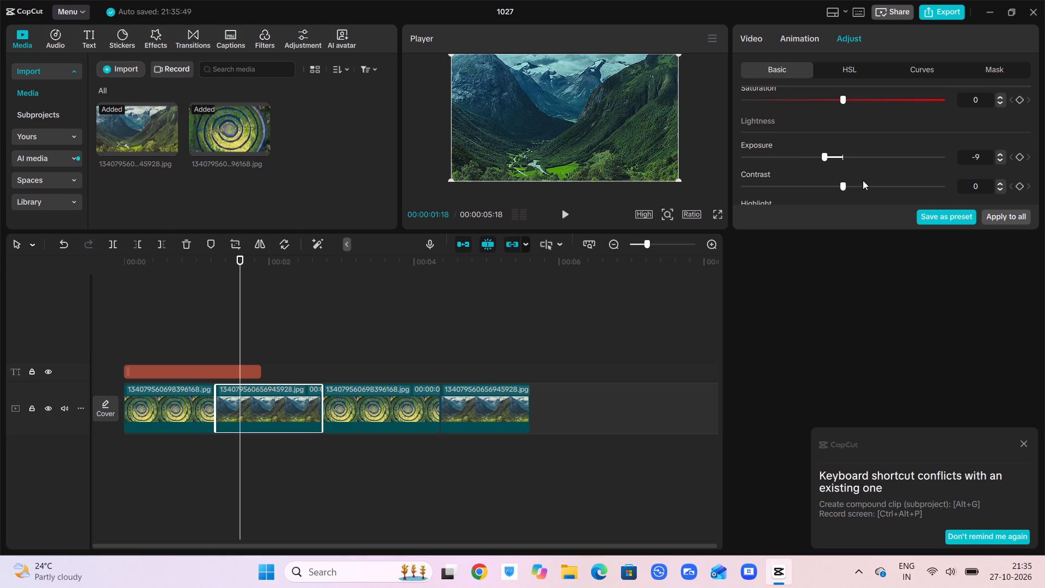
click(863, 182)
scroll(853, 185, down, 1)
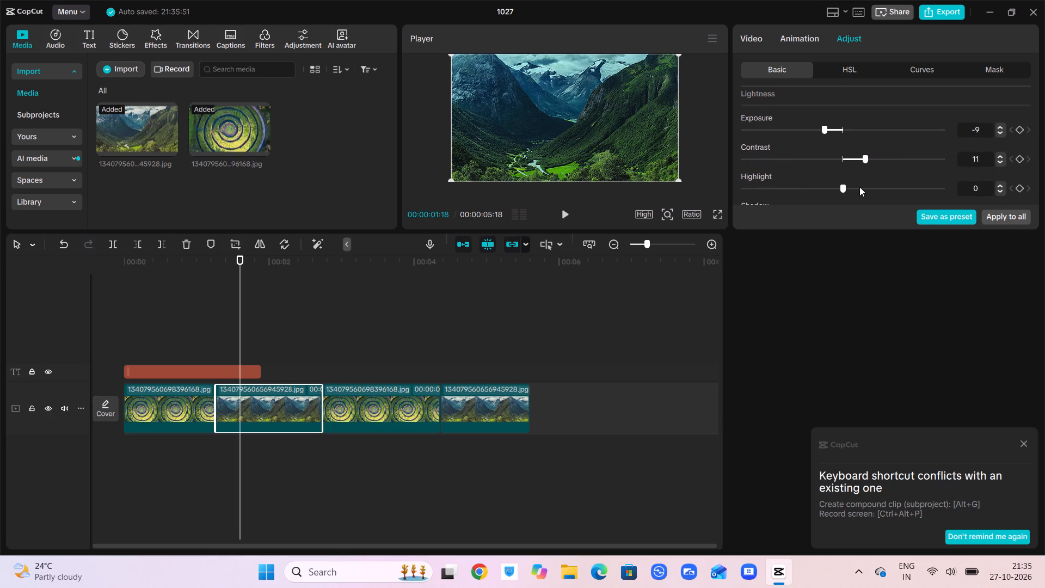
click(868, 187)
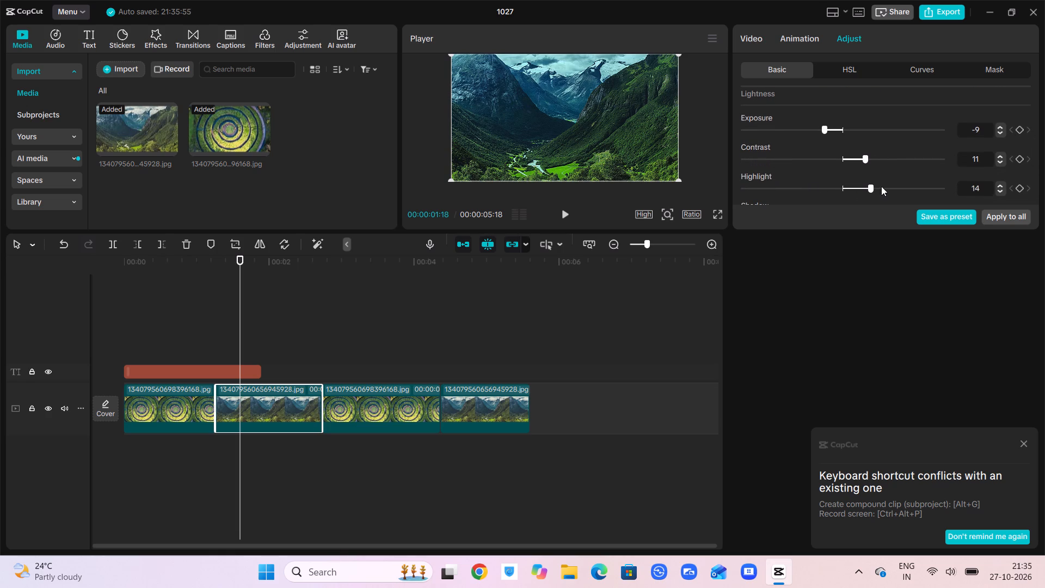
click(881, 186)
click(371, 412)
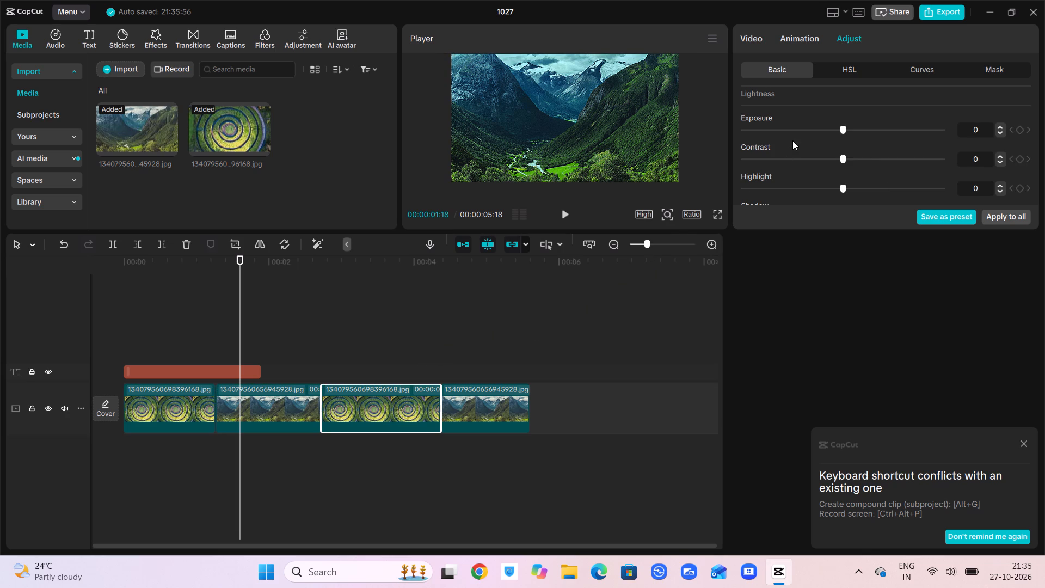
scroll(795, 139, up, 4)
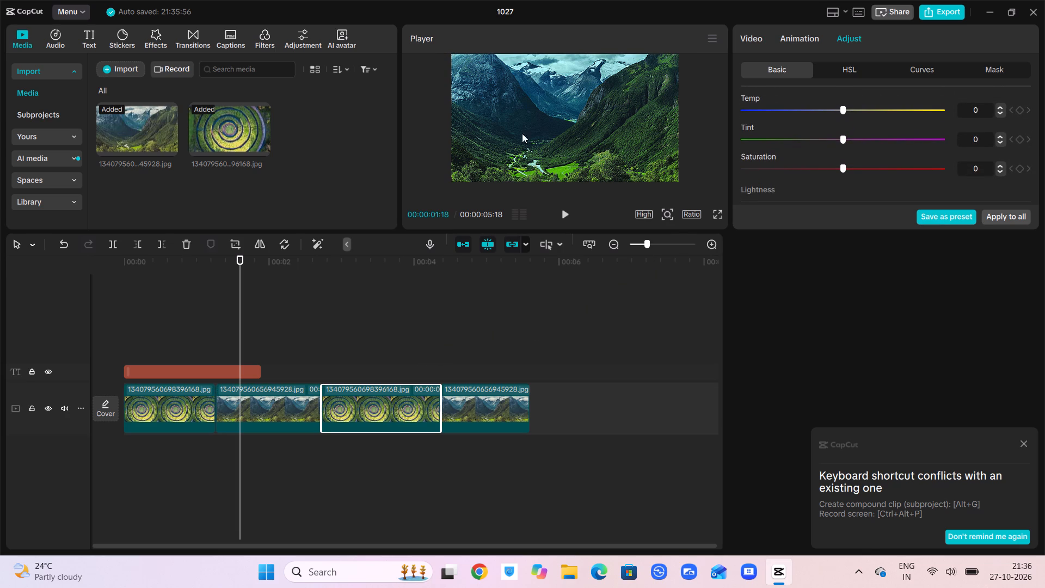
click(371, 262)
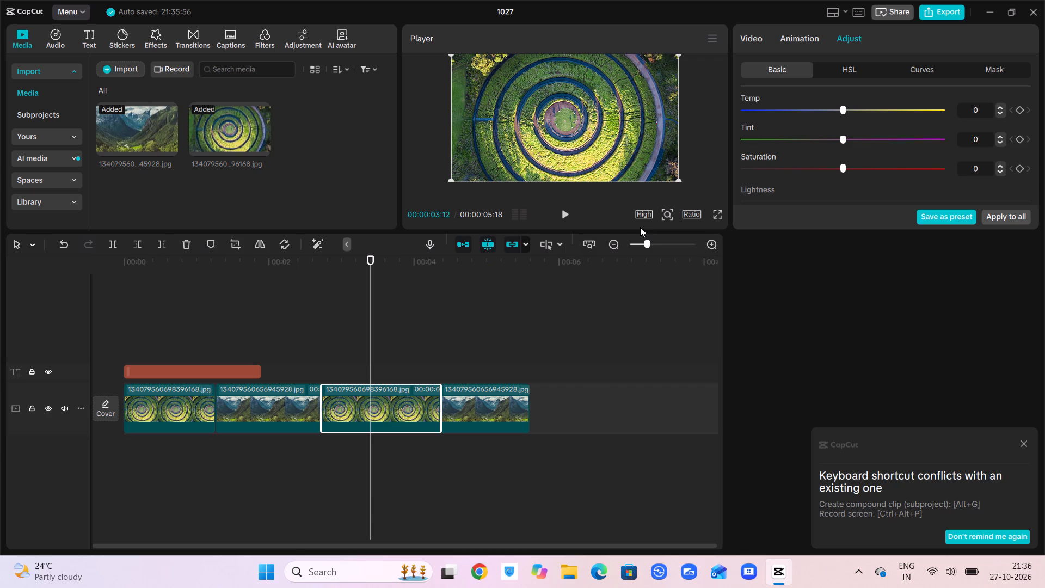
With the playhead at 00:00:05:04, set the second mountain valley clip's temperature to -23 and tint to -39.
click(517, 406)
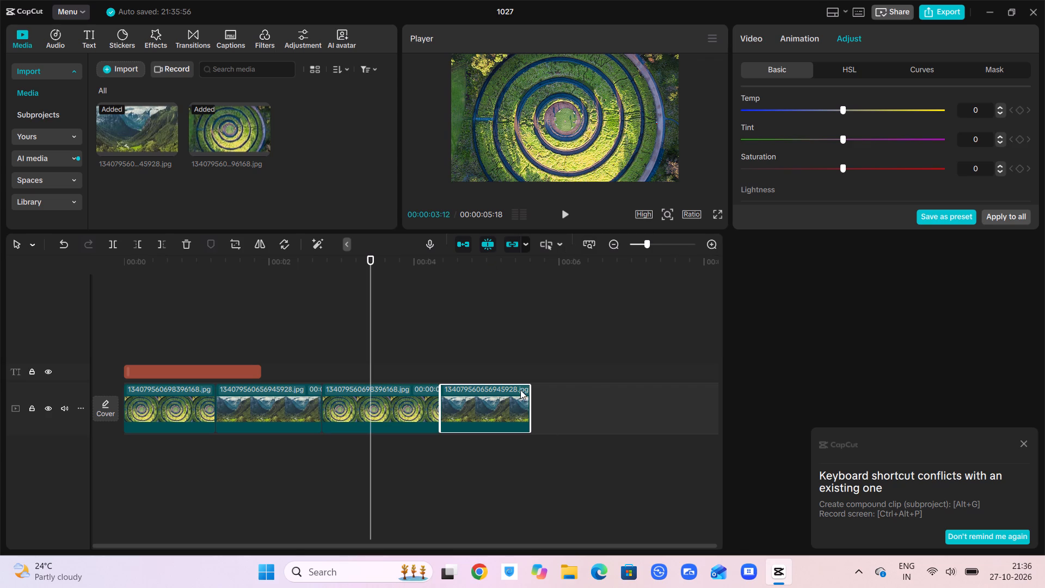
click(496, 255)
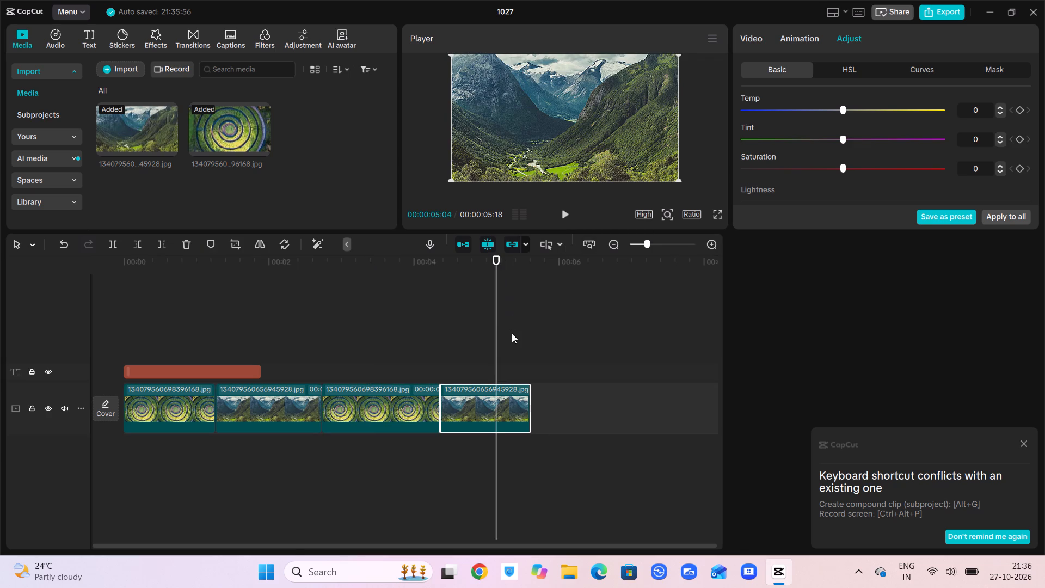
click(814, 114)
click(794, 111)
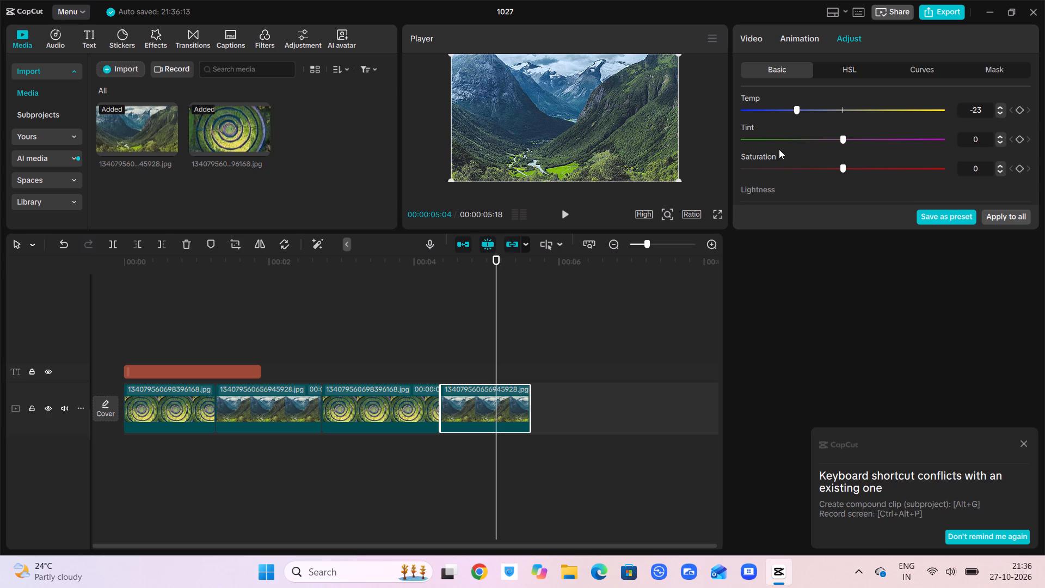
click(762, 136)
Adjust the second mountain valley clip's lightness to exposure -6, contrast 14 and highlight -12.
scroll(831, 170, down, 3)
click(808, 148)
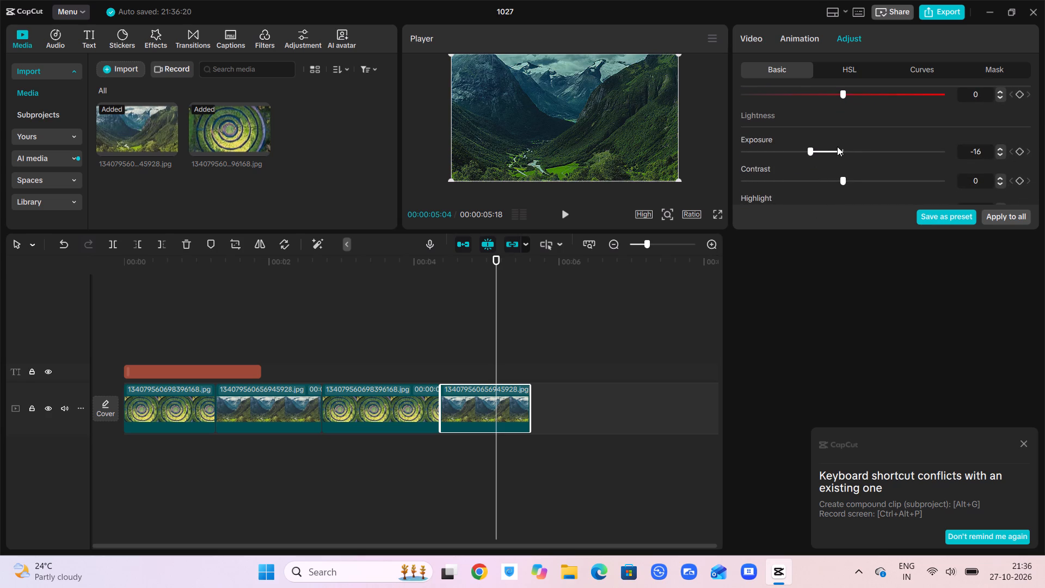
click(828, 146)
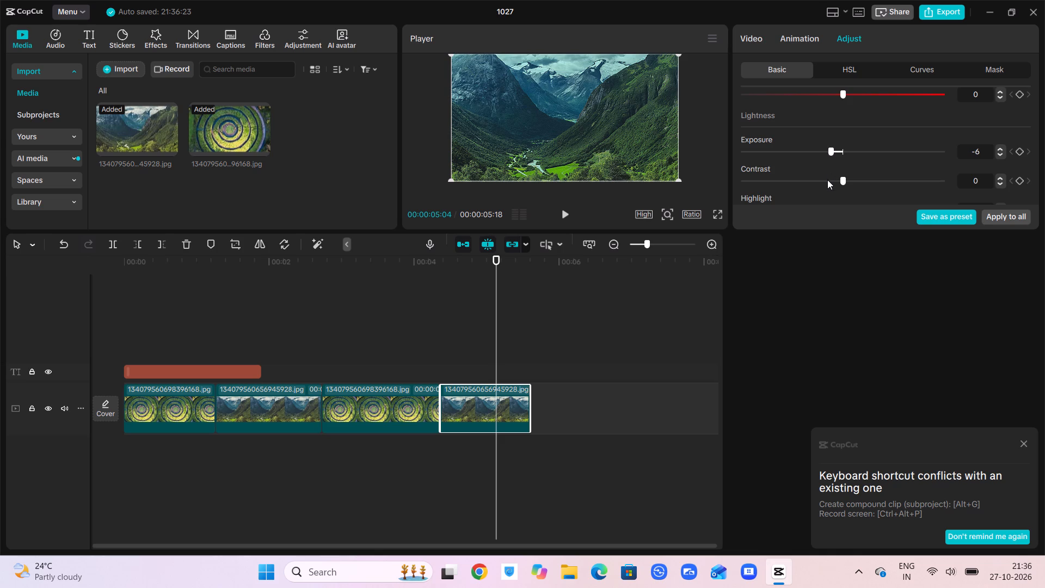
click(827, 180)
click(868, 180)
scroll(819, 180, down, 2)
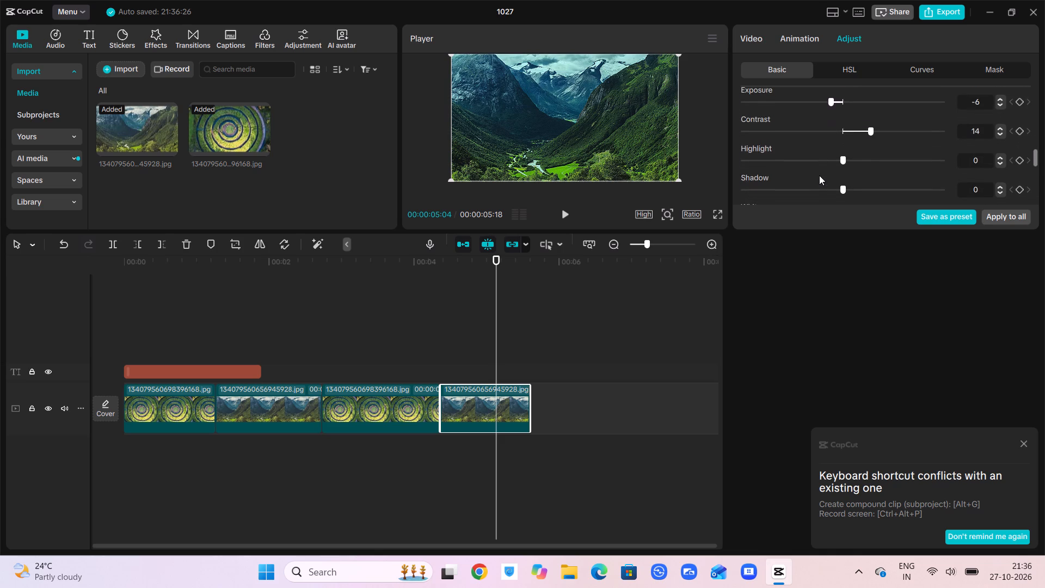
click(817, 161)
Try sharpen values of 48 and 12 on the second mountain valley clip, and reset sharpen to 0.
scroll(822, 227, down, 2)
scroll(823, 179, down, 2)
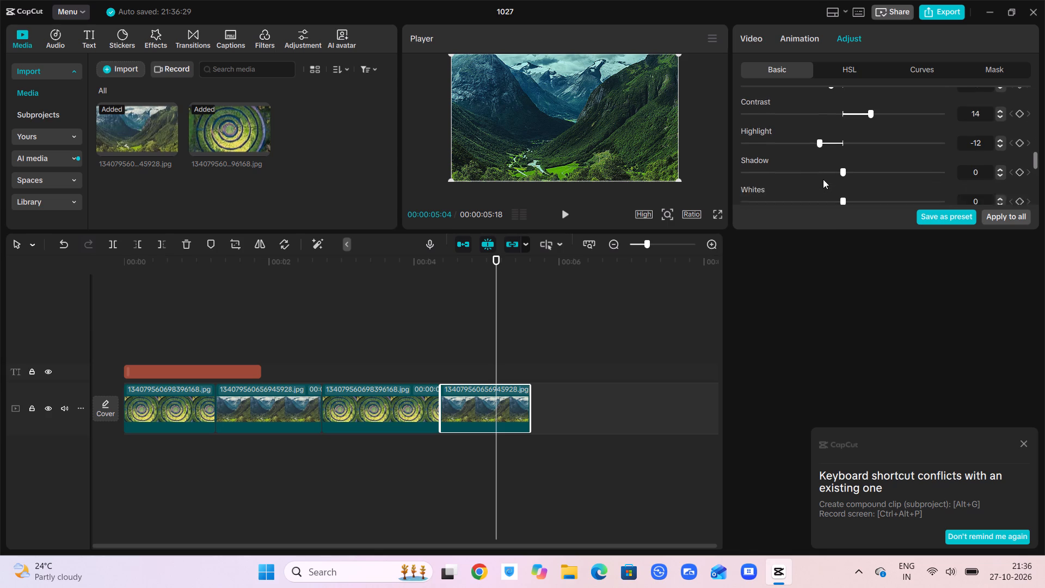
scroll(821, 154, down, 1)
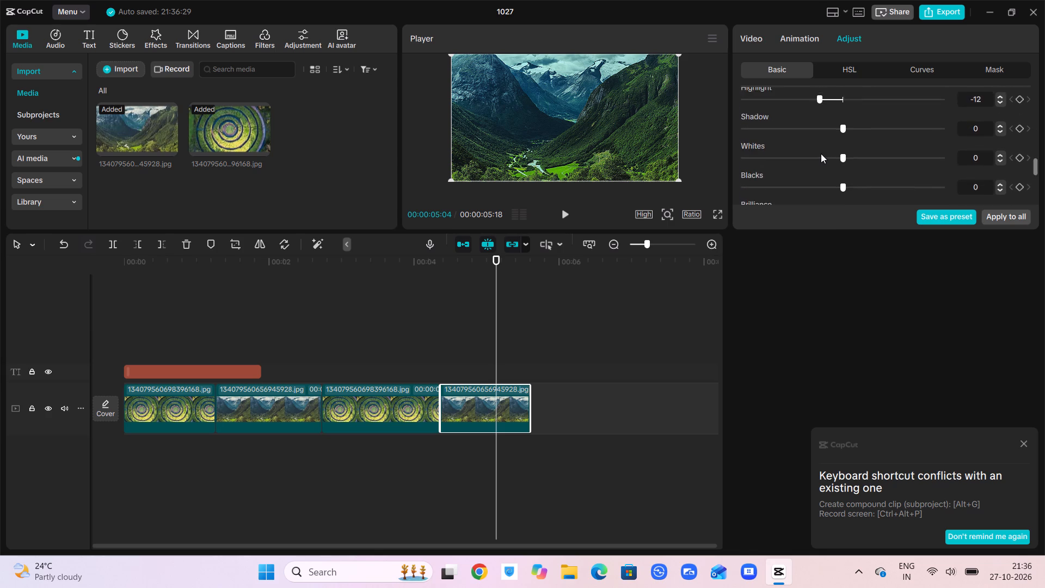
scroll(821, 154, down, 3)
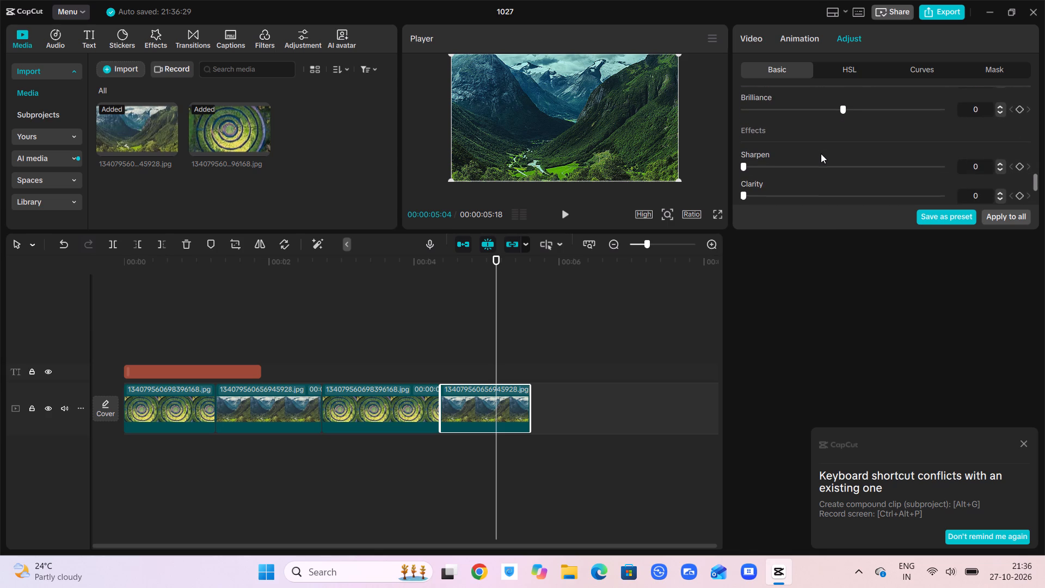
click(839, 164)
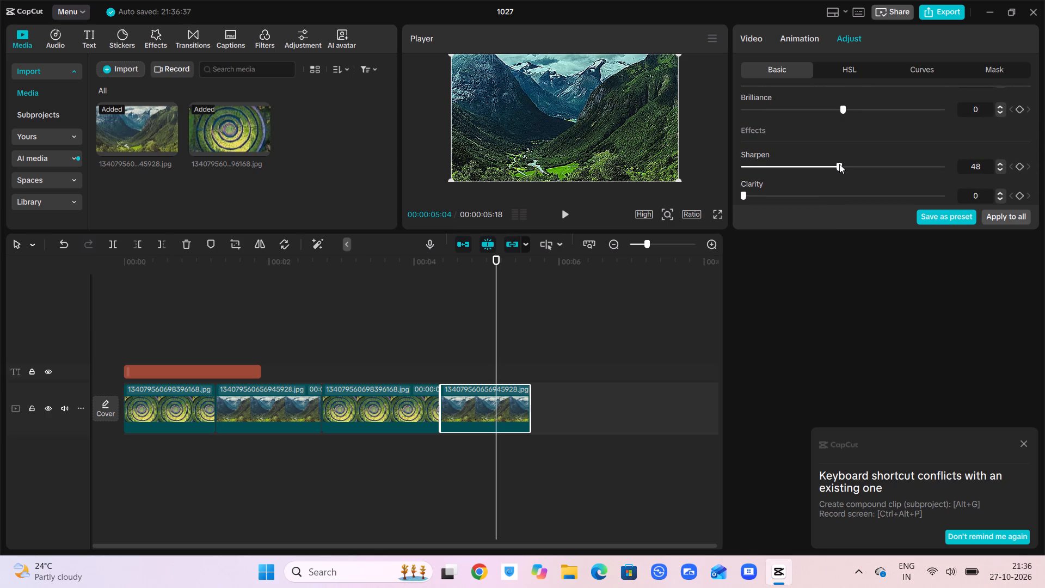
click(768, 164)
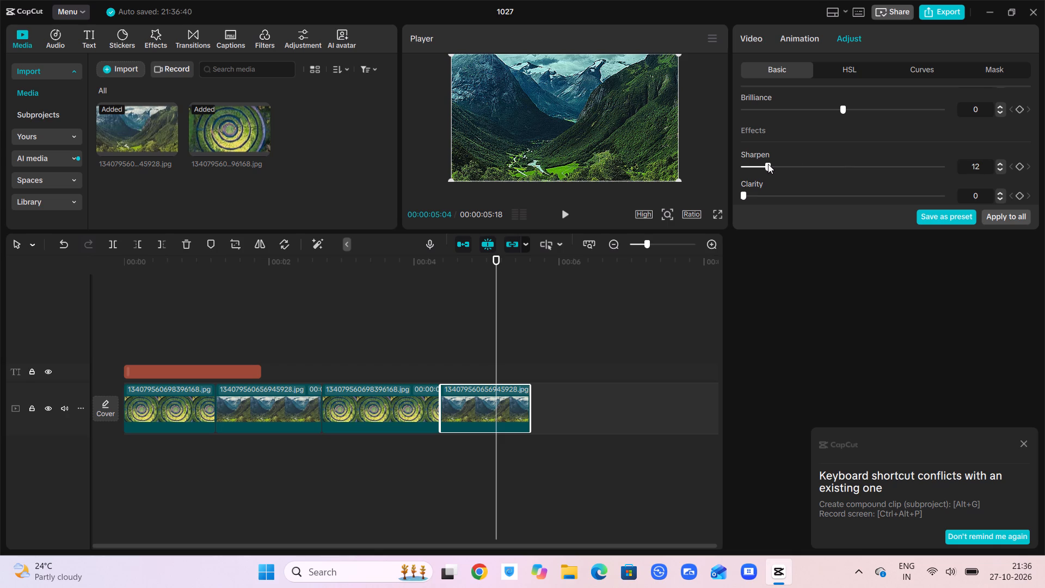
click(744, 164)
Set the second mountain valley clip's vignette to 18.
scroll(740, 179, down, 3)
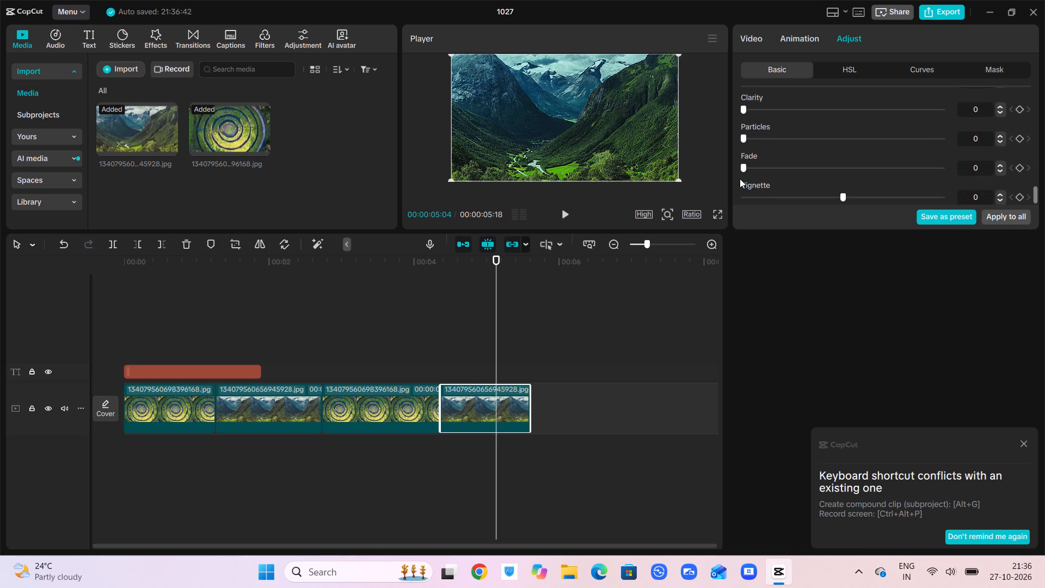
scroll(740, 179, right, 1)
scroll(841, 180, down, 2)
click(876, 193)
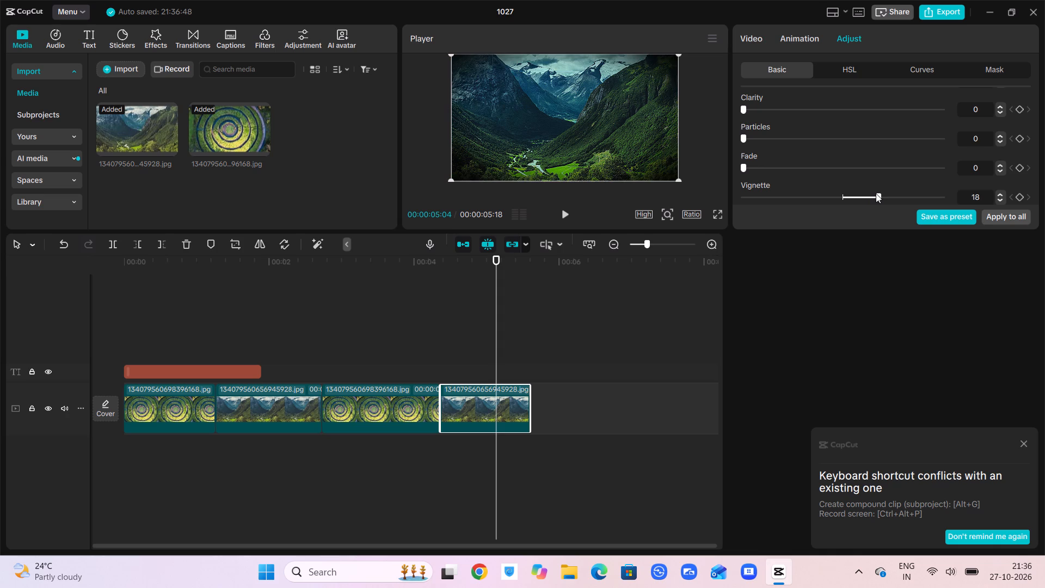
With the playhead at 00:00:03:16, set the second garden clip's vignette to 12.
click(384, 389)
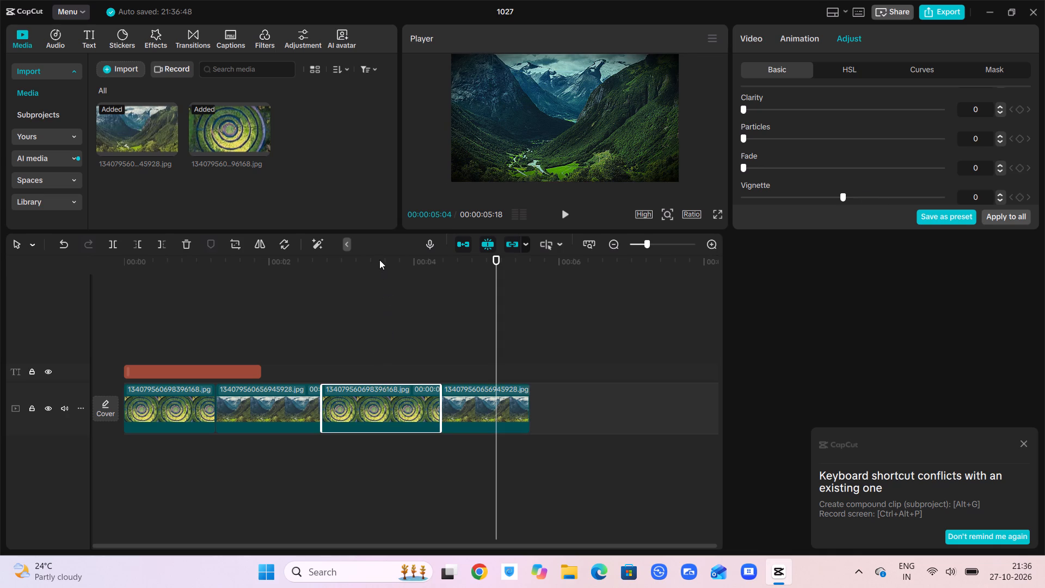
click(379, 260)
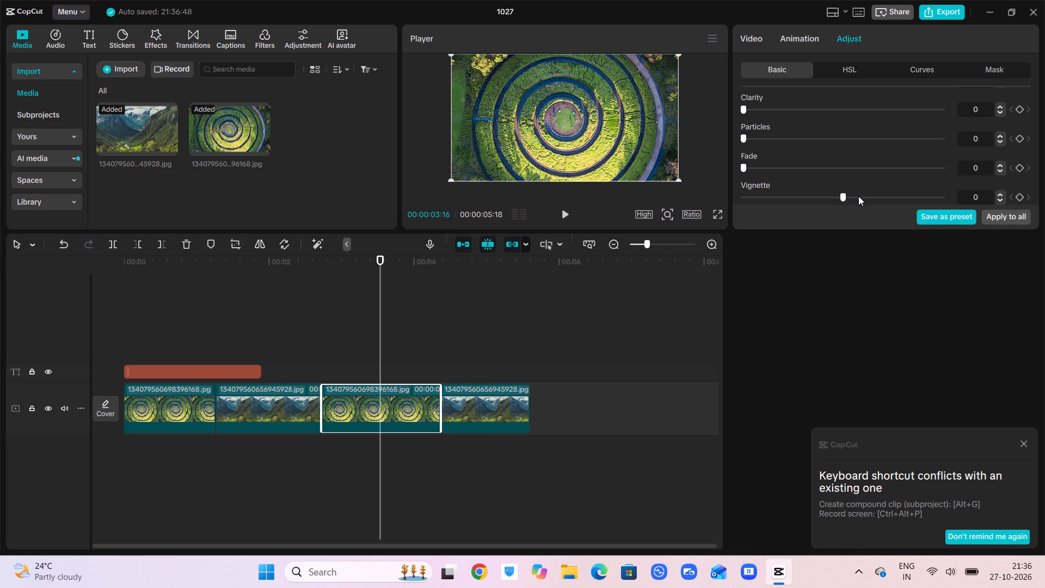
click(863, 194)
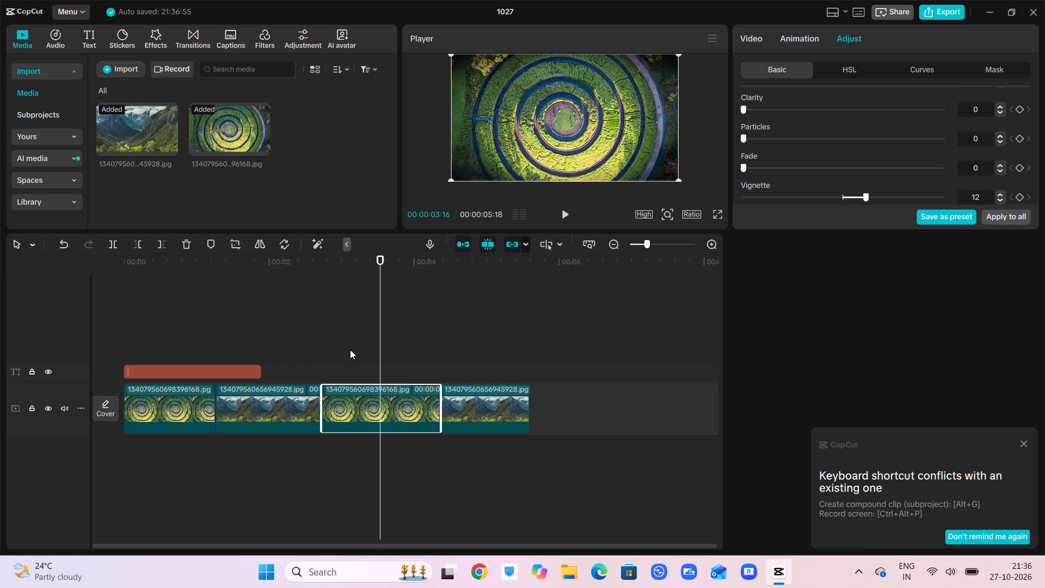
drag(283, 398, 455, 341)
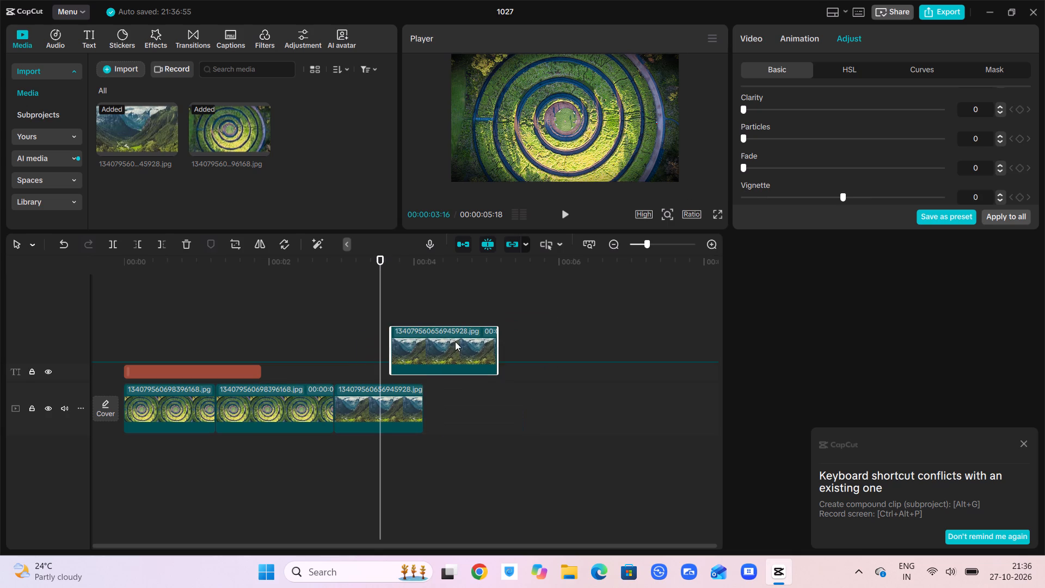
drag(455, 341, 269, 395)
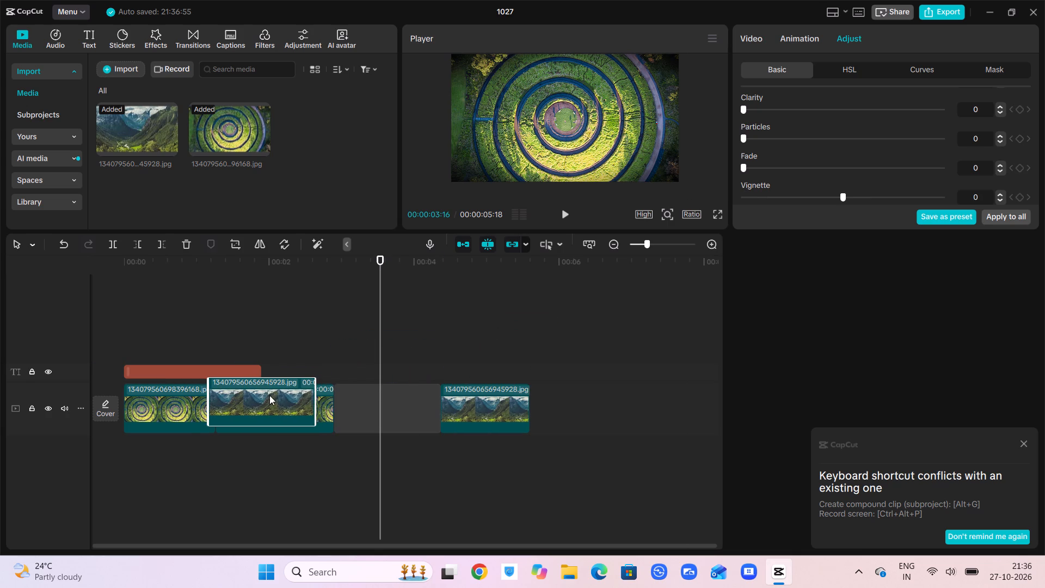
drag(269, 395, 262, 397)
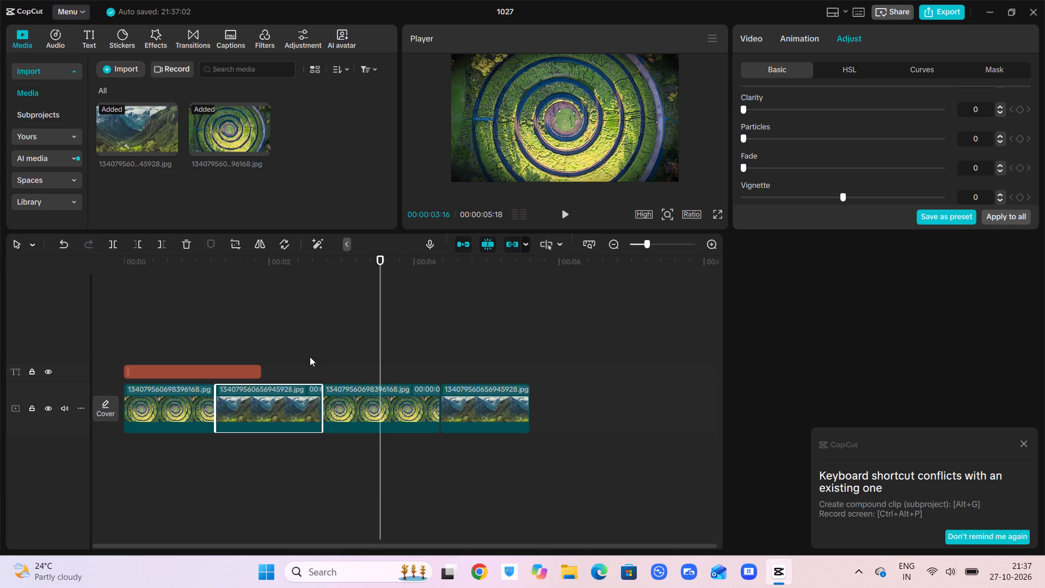
With the playhead at 00:00:01:19, set the first mountain valley clip's vignette to 12.
click(242, 261)
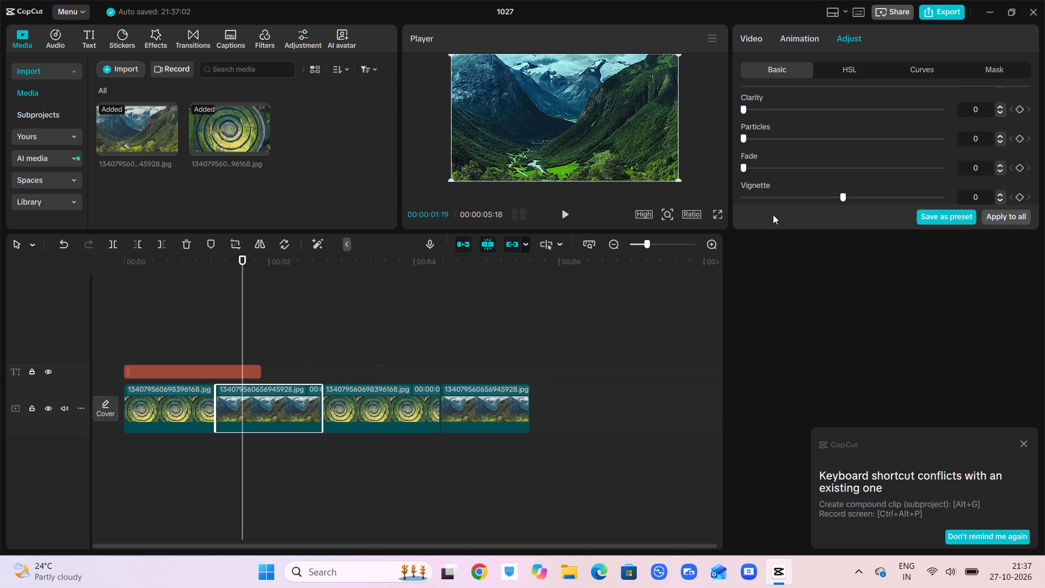
click(865, 191)
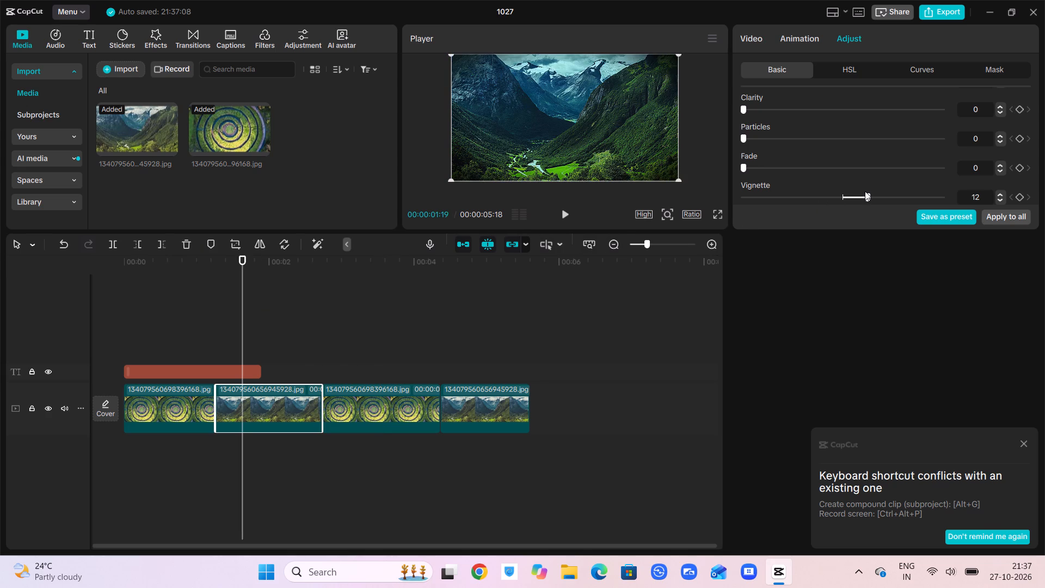
With the playhead at 00:00:00:19, set the first garden clip's vignette to 19.
click(175, 419)
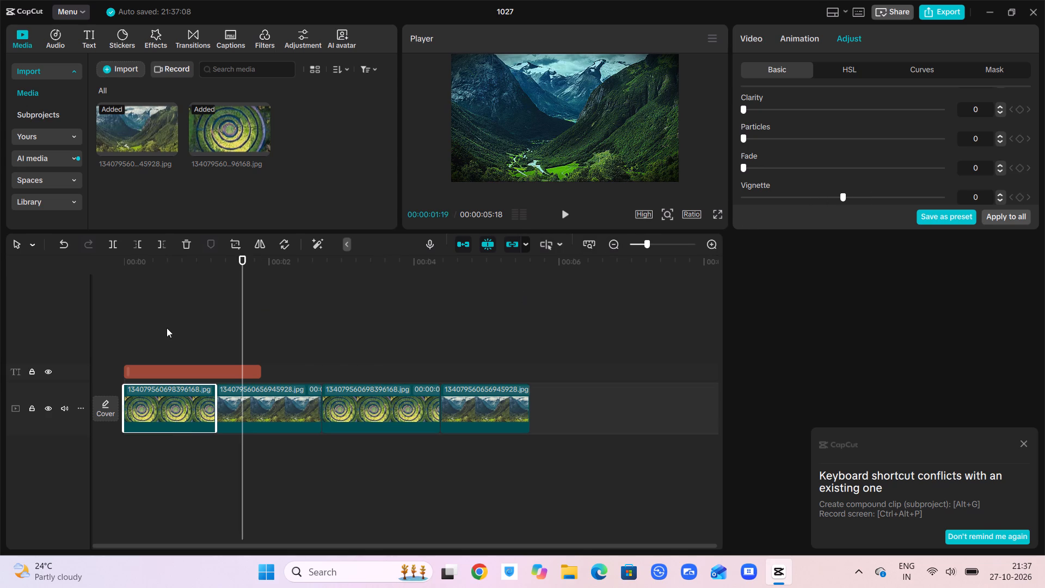
click(171, 253)
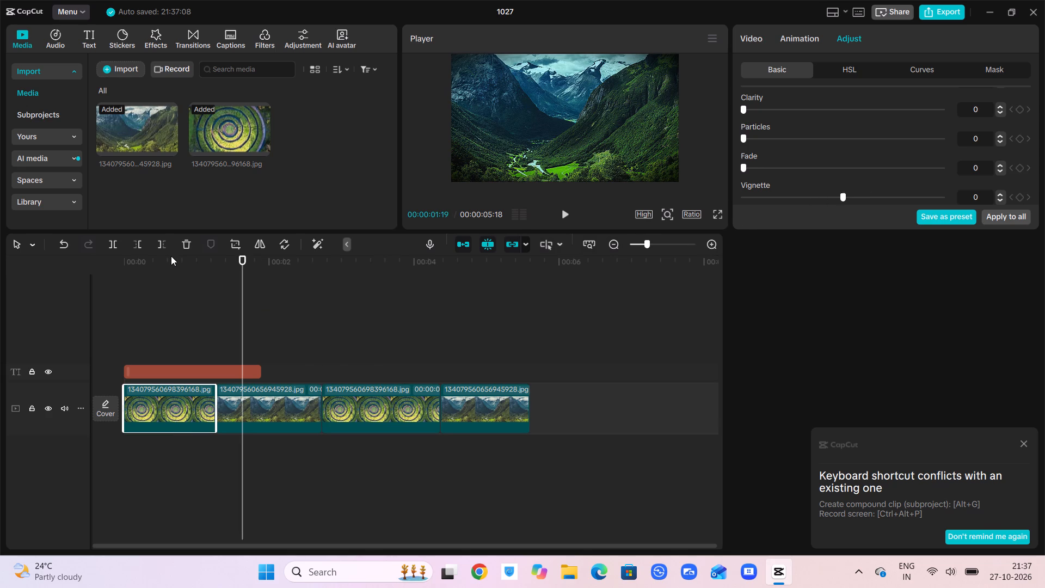
click(171, 256)
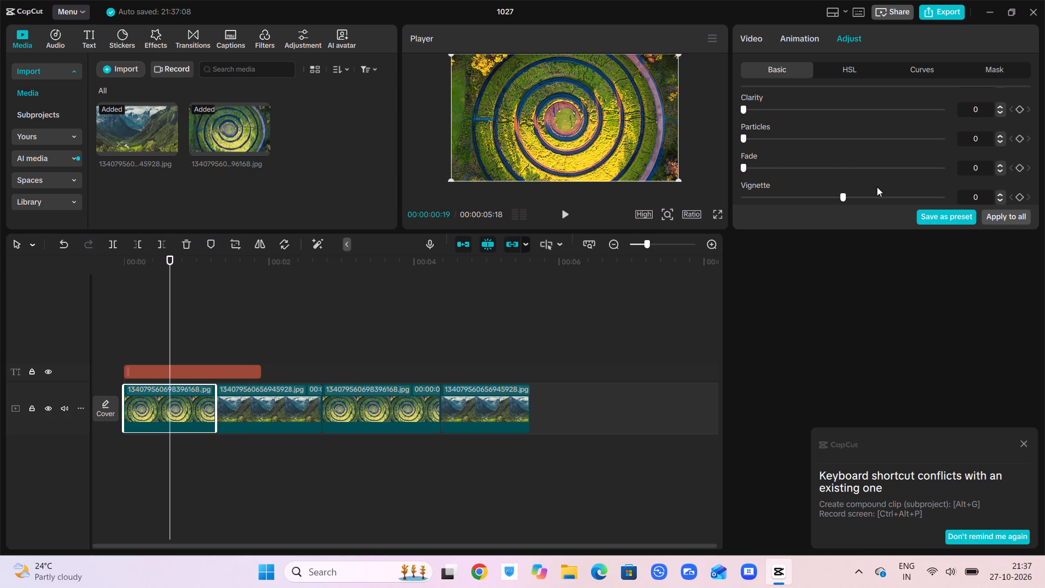
click(878, 198)
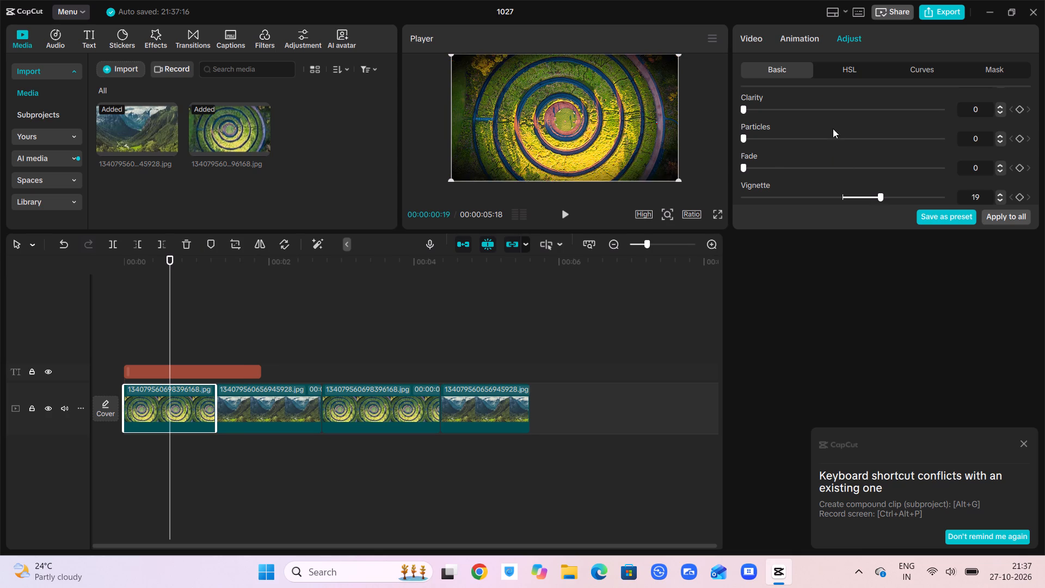
Adjust the first garden clip's colour to temperature 26, tint -38 and saturation -8.
scroll(802, 96, up, 4)
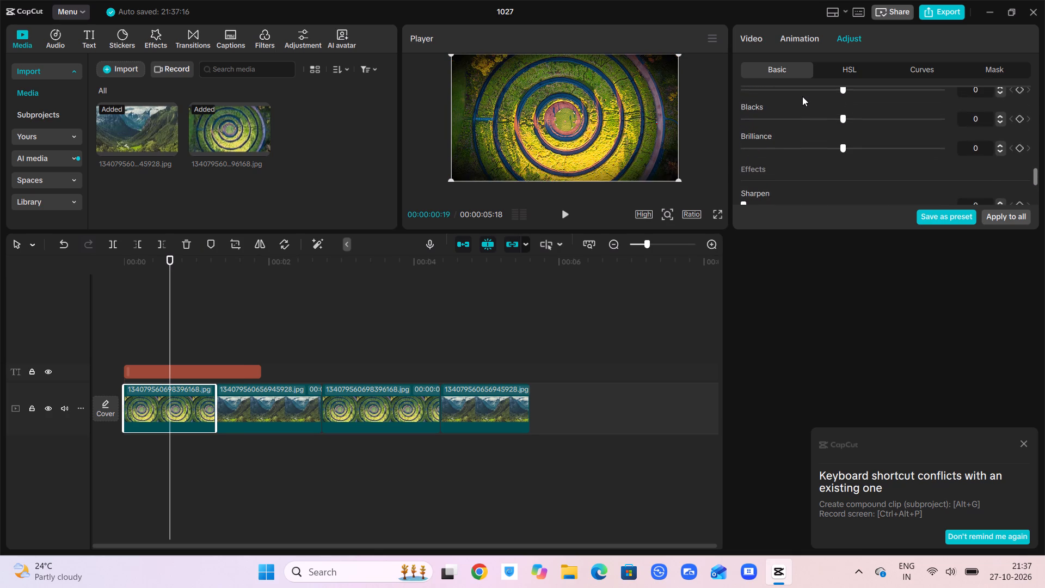
scroll(802, 96, up, 5)
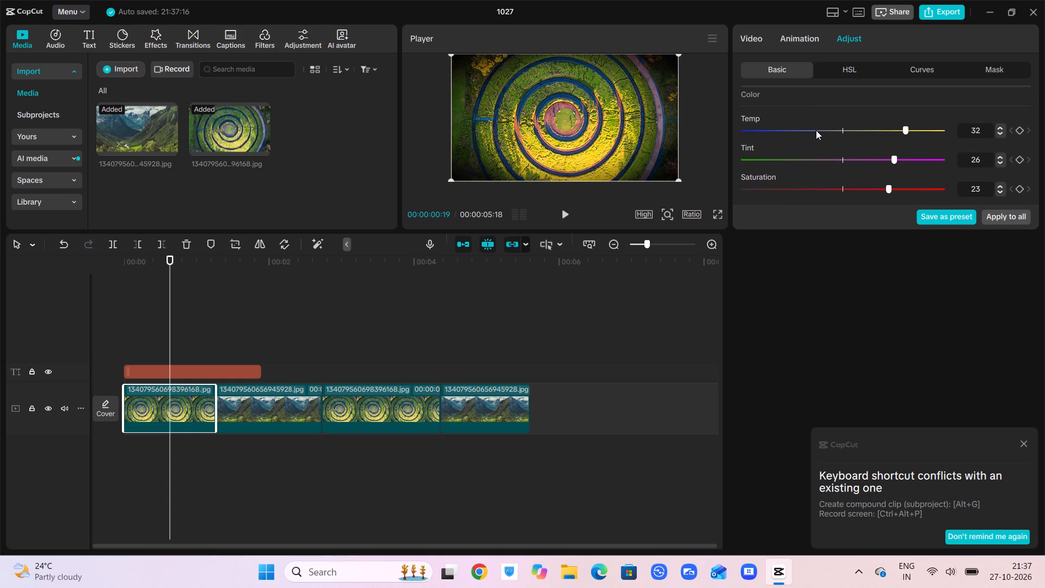
click(816, 130)
click(812, 160)
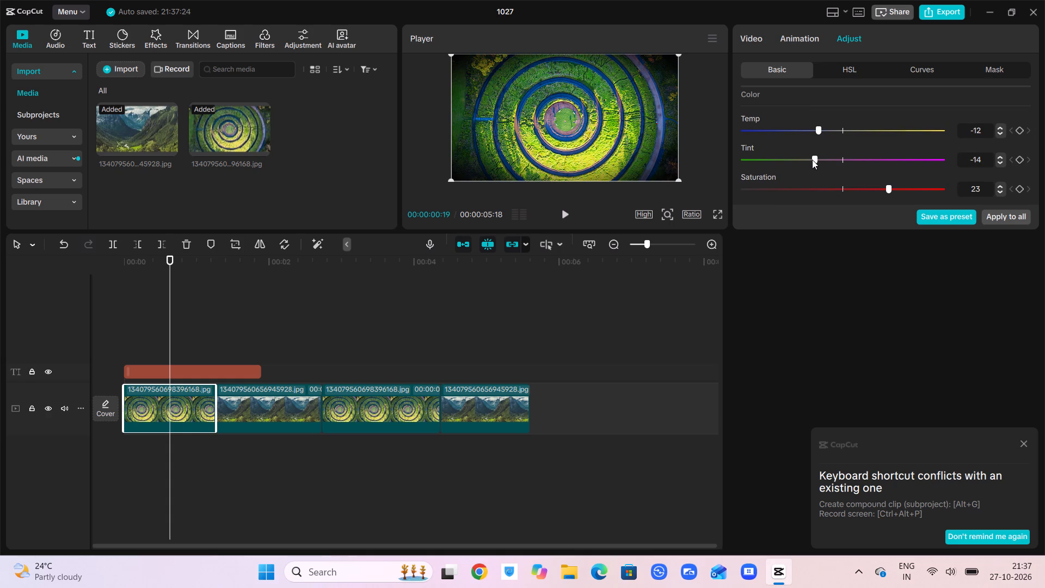
click(765, 160)
click(892, 130)
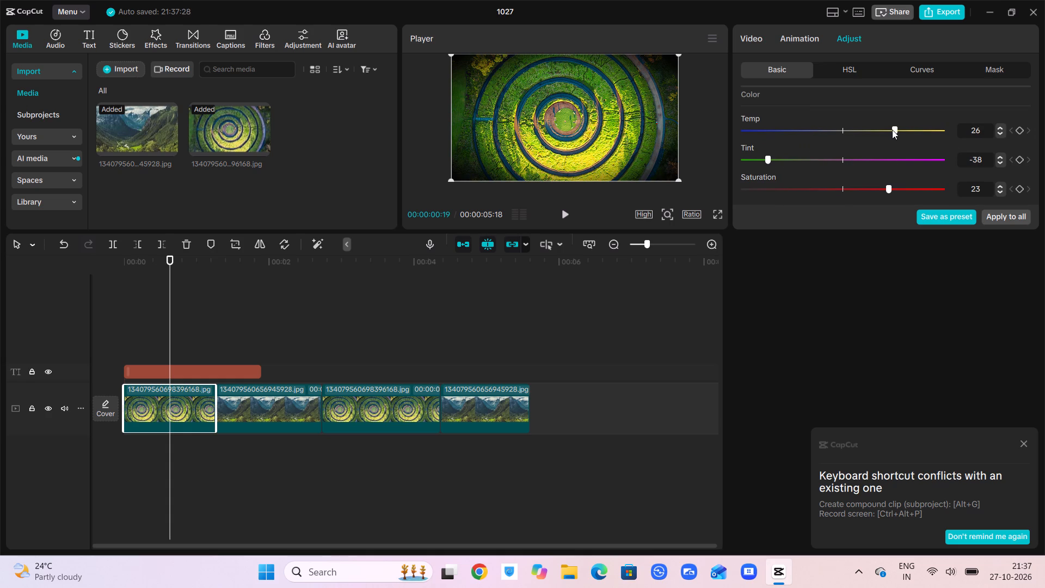
scroll(845, 169, down, 1)
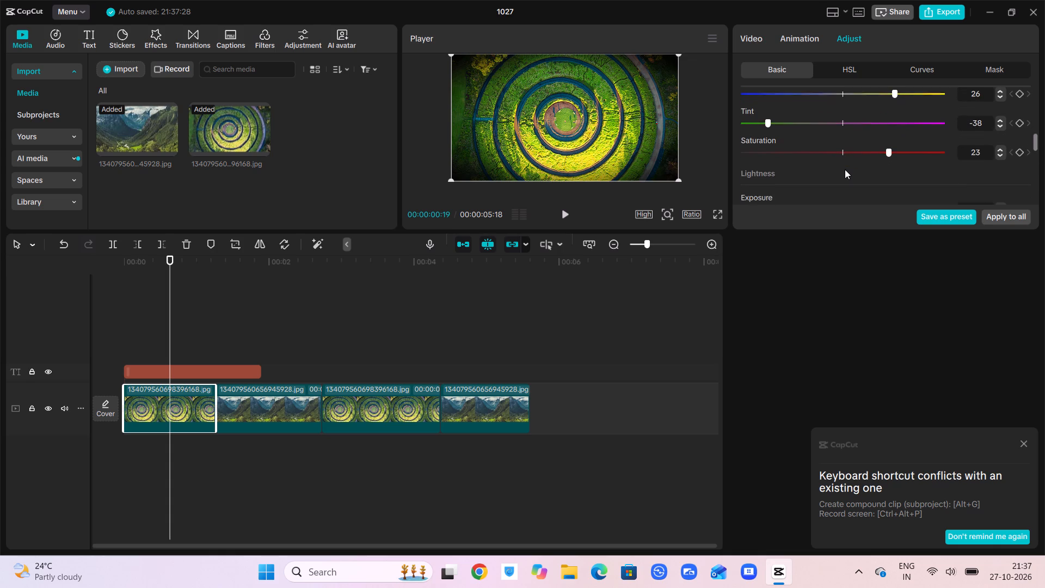
scroll(845, 169, down, 1)
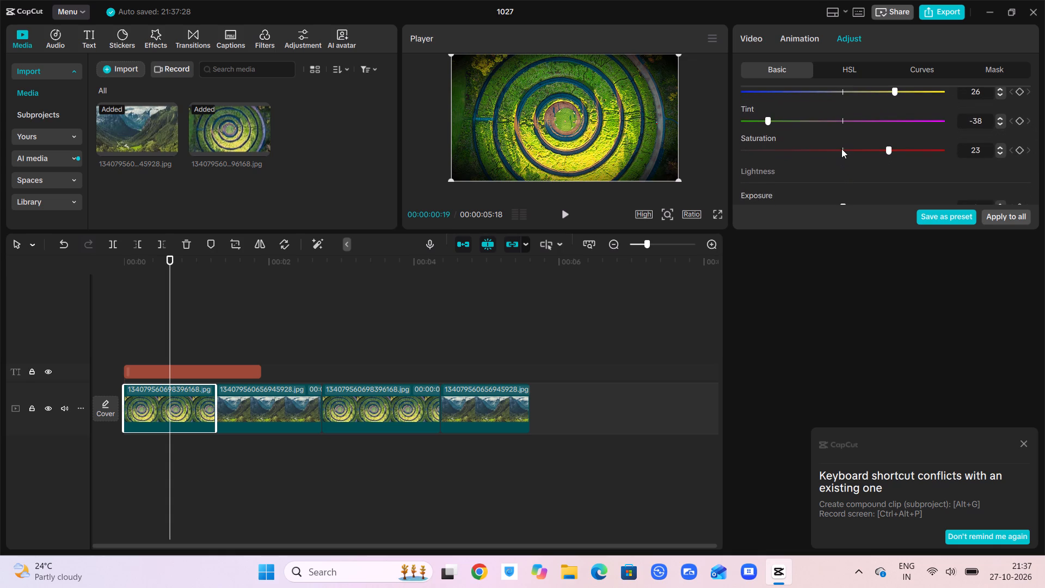
click(841, 149)
click(825, 148)
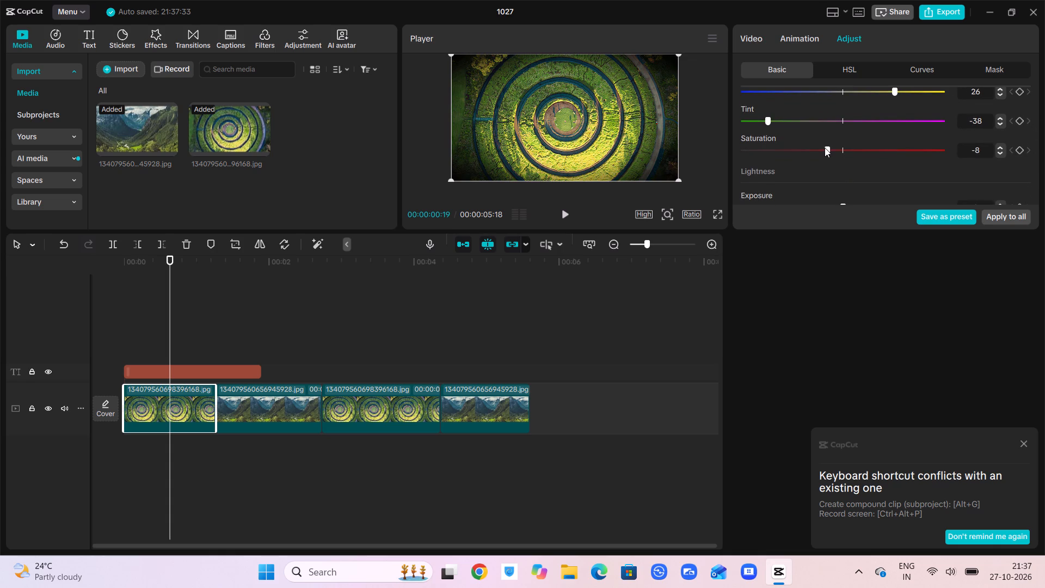
Adjust the first garden clip's lightness to exposure 3, contrast -7 and highlight -12.
scroll(825, 148, down, 5)
scroll(825, 148, up, 3)
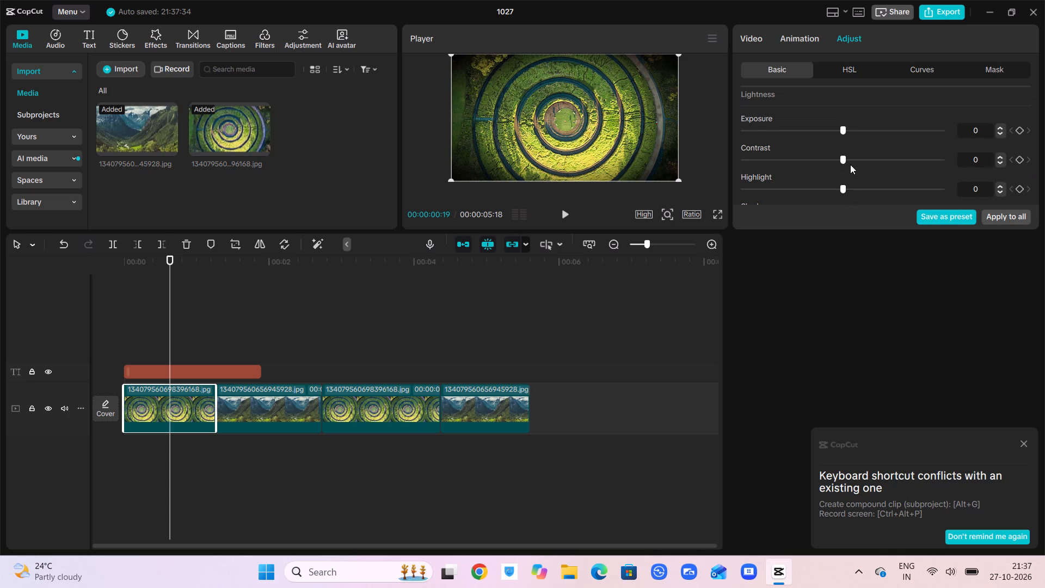
click(859, 186)
click(816, 184)
drag(822, 158, 815, 122)
drag(815, 122, 827, 130)
click(827, 130)
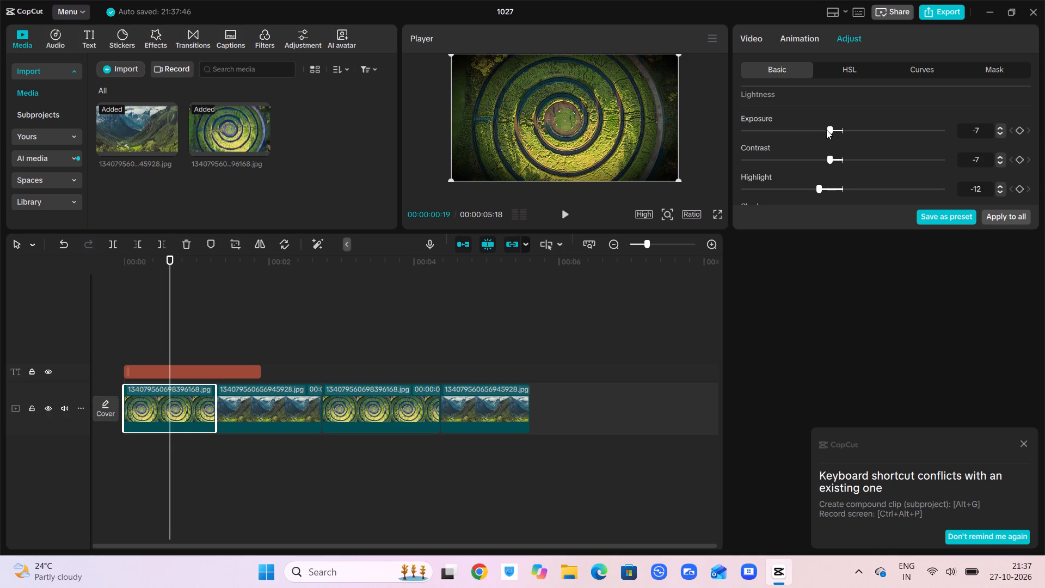
click(847, 127)
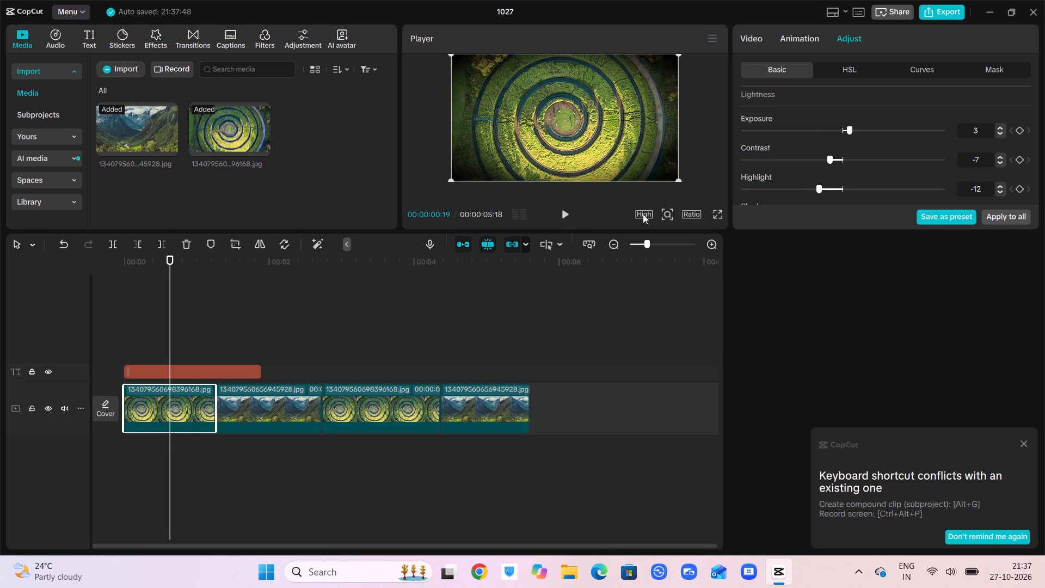
Play the whole video from the beginning in full screen, and return to the editor.
click(717, 214)
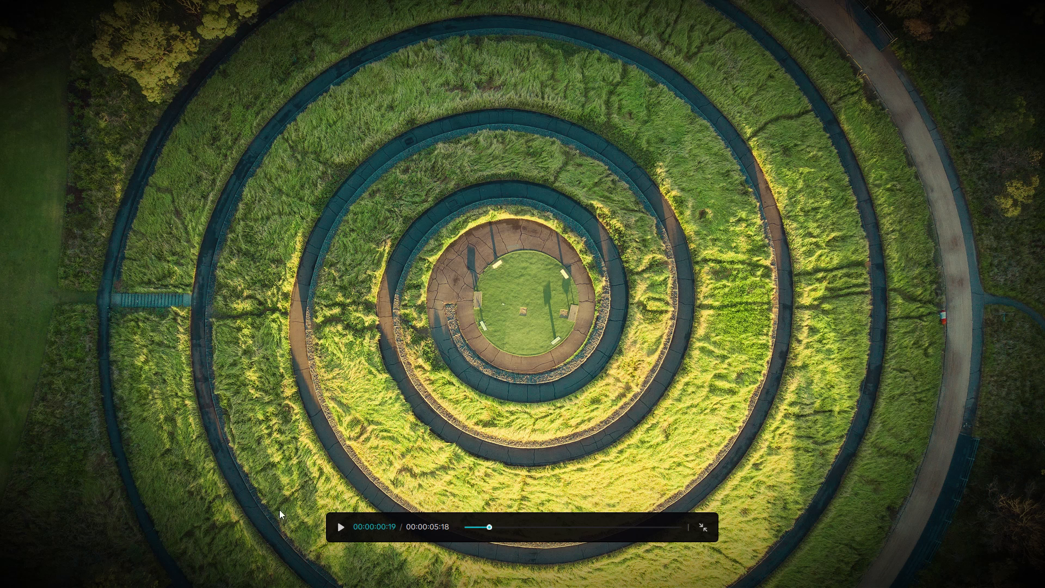
click(465, 526)
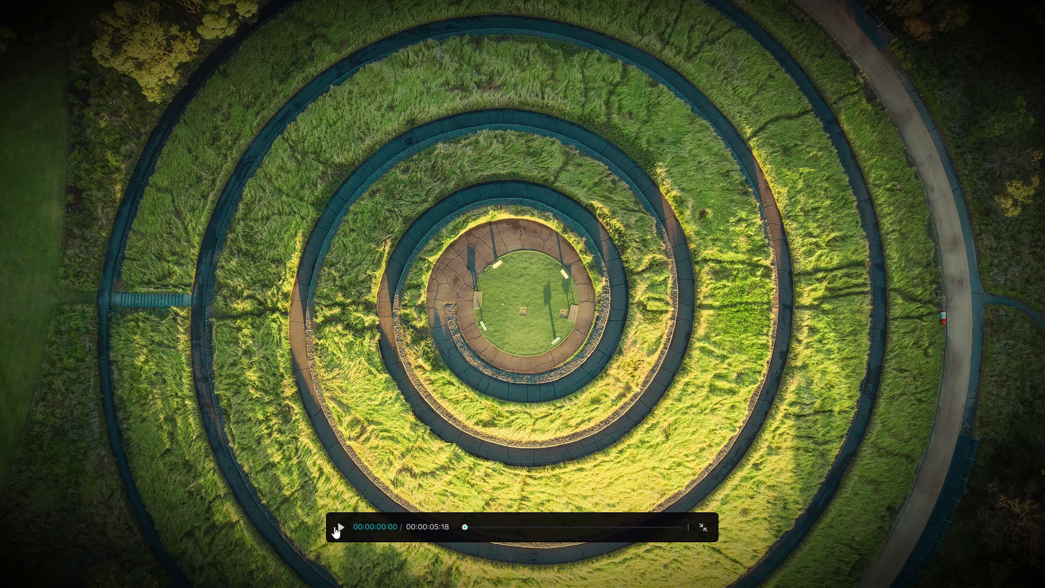
click(336, 526)
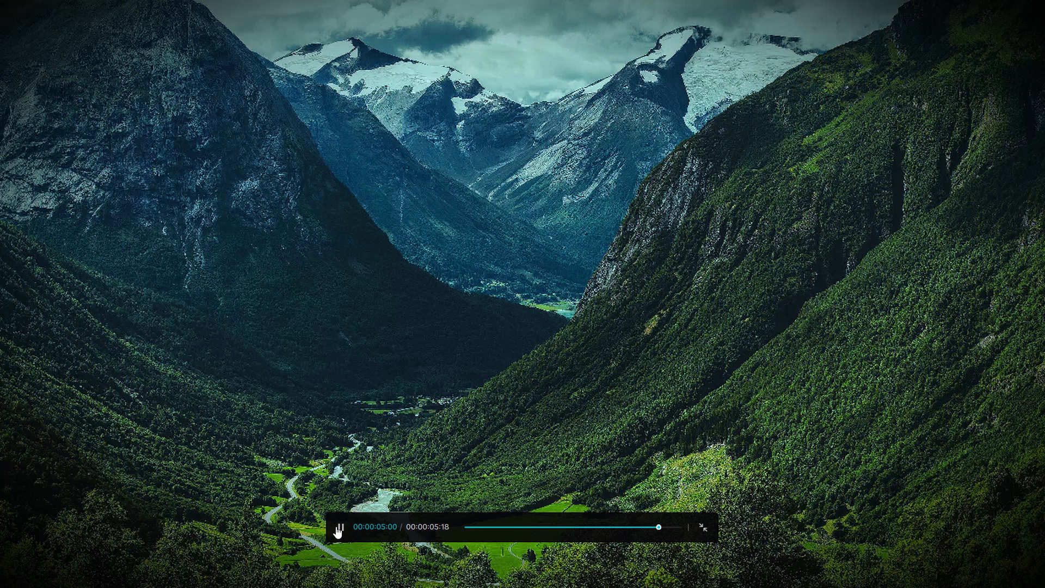
click(700, 530)
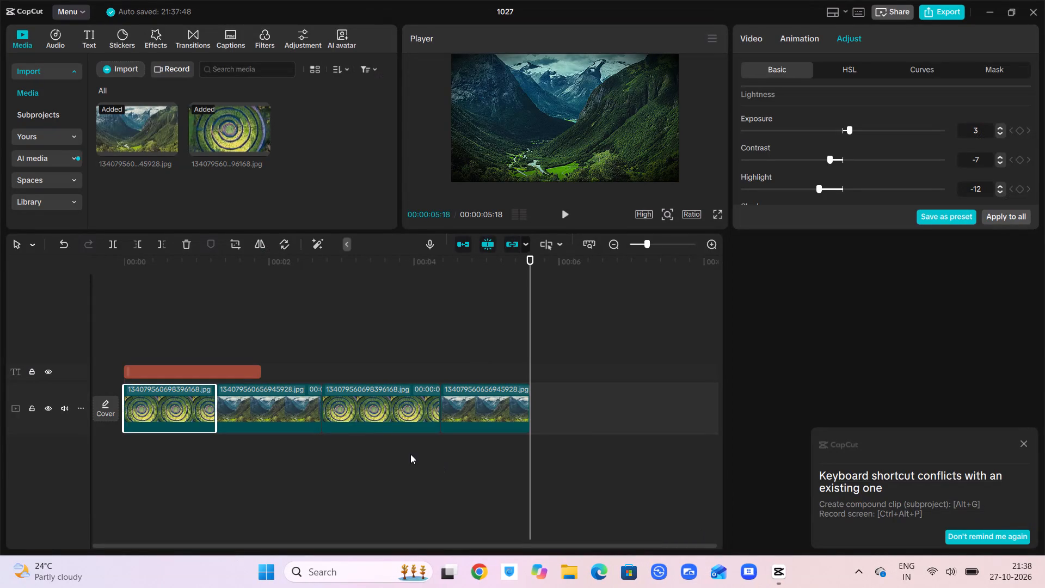
Fill the opening text clip with four lines: "all i am", "is a man", "i want the world", "in my hands".
click(220, 370)
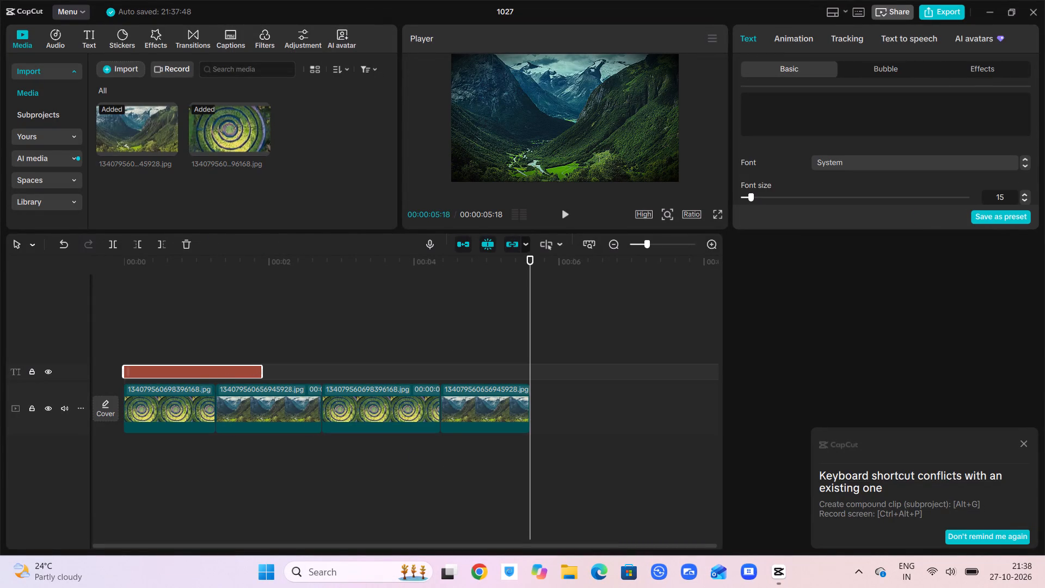
click(762, 106)
key(a)
text(ll)
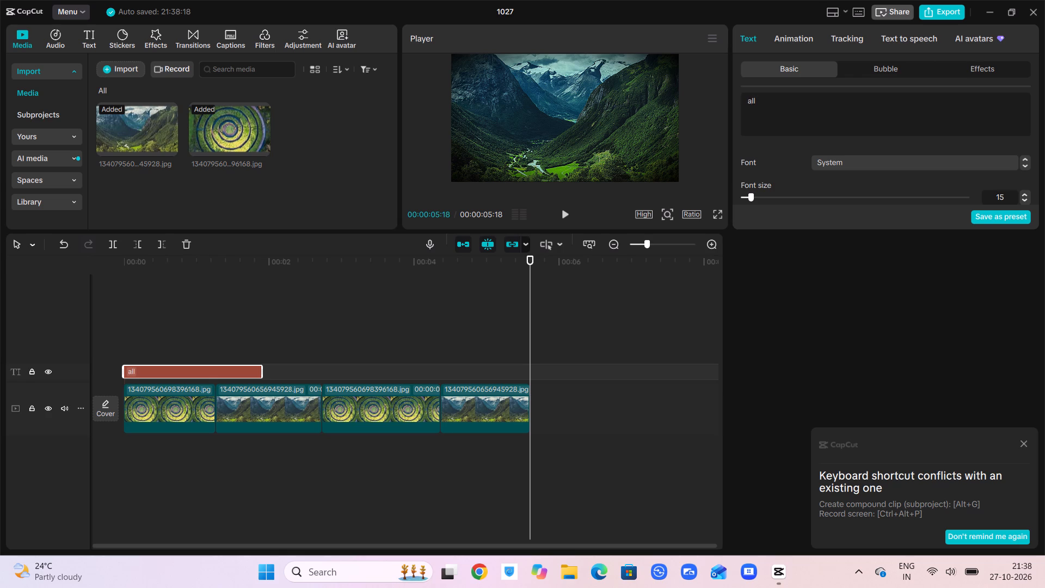
key(space)
text(i am)
key(space)
key(Return)
text(is a man)
key(space)
key(Return)
scroll(762, 106, left, 3)
key(space)
key(i)
key(space)
text(want)
key(space)
text(the wor)
text(ld)
key(Return)
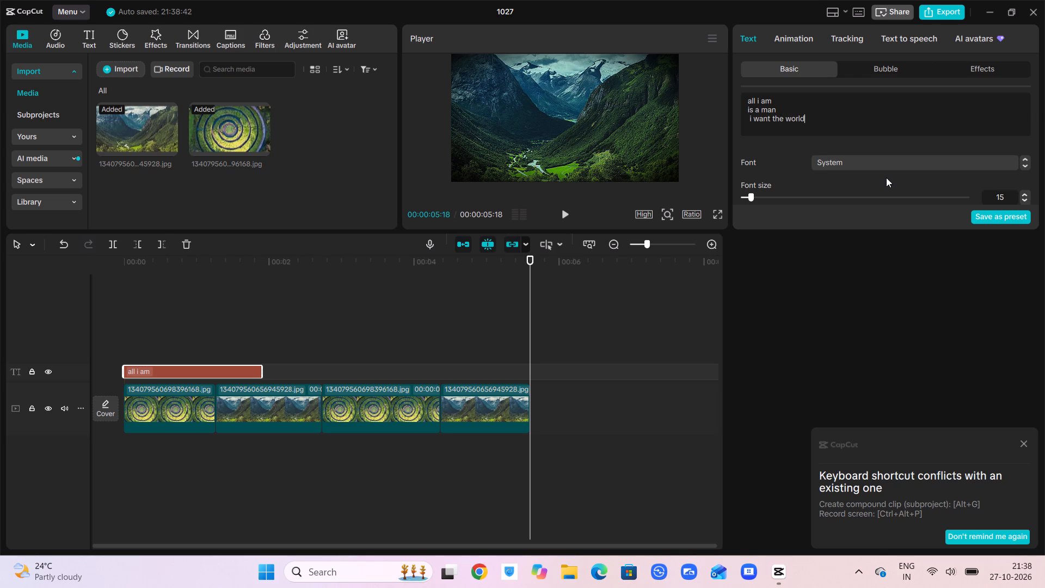
text(in)
key(space)
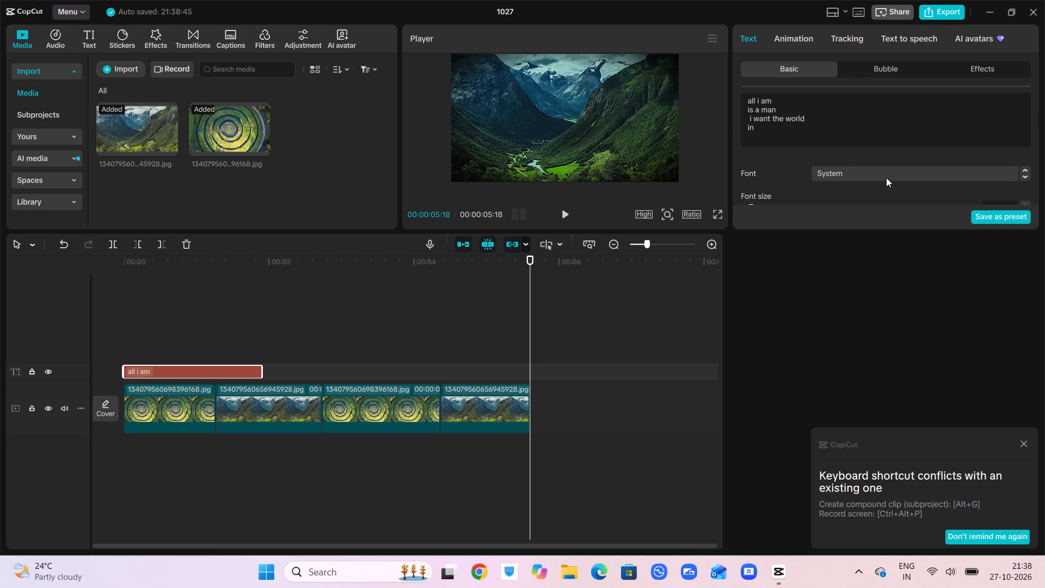
text(my h)
text(ands)
Shorten the opening text clip so it ends together with the first garden clip.
drag(261, 367, 233, 367)
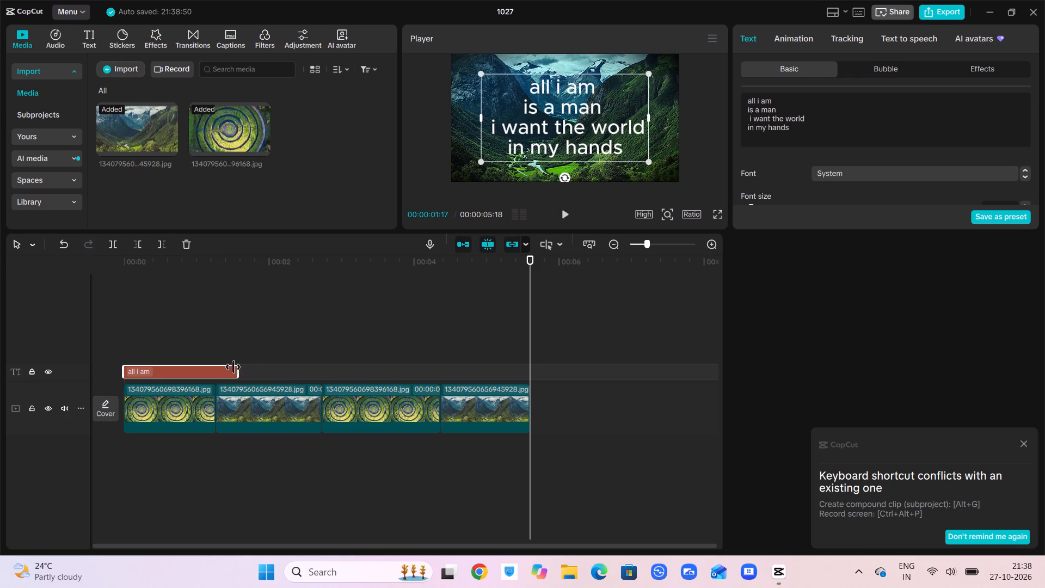
drag(233, 367, 218, 370)
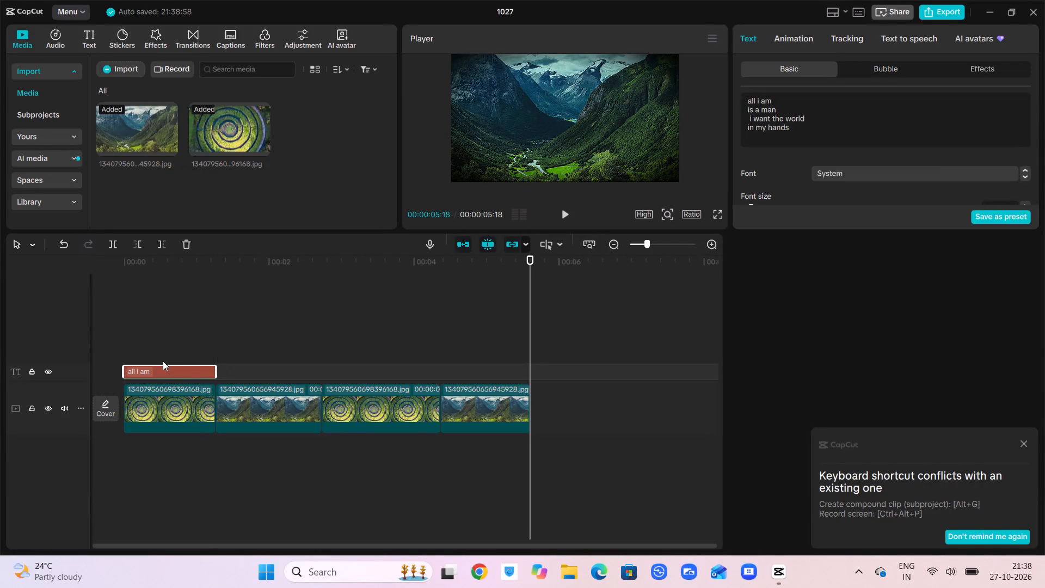
With the playhead at 00:00:00:00, scale the text down slightly in the preview frame.
click(125, 388)
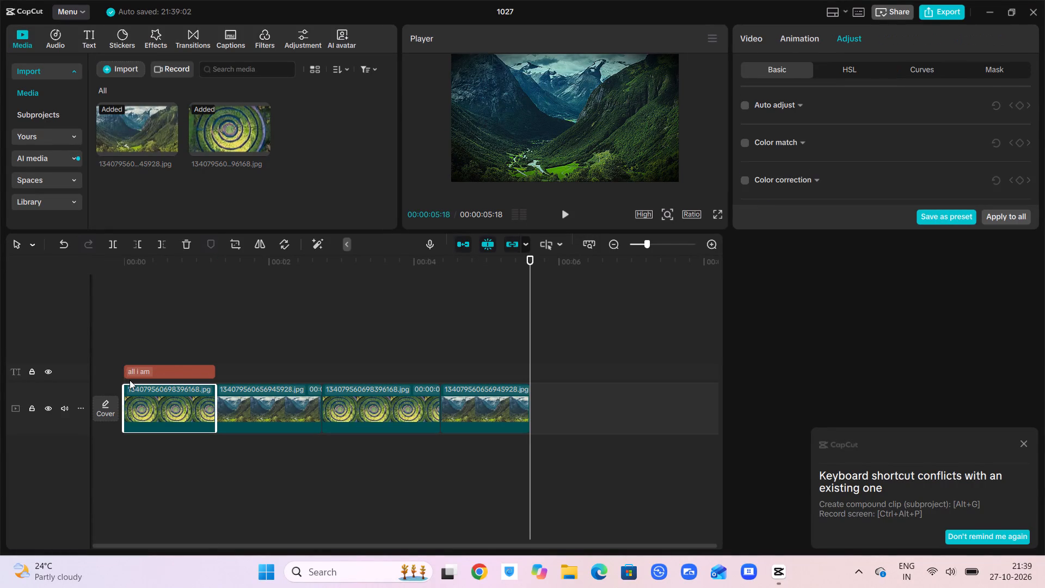
click(128, 258)
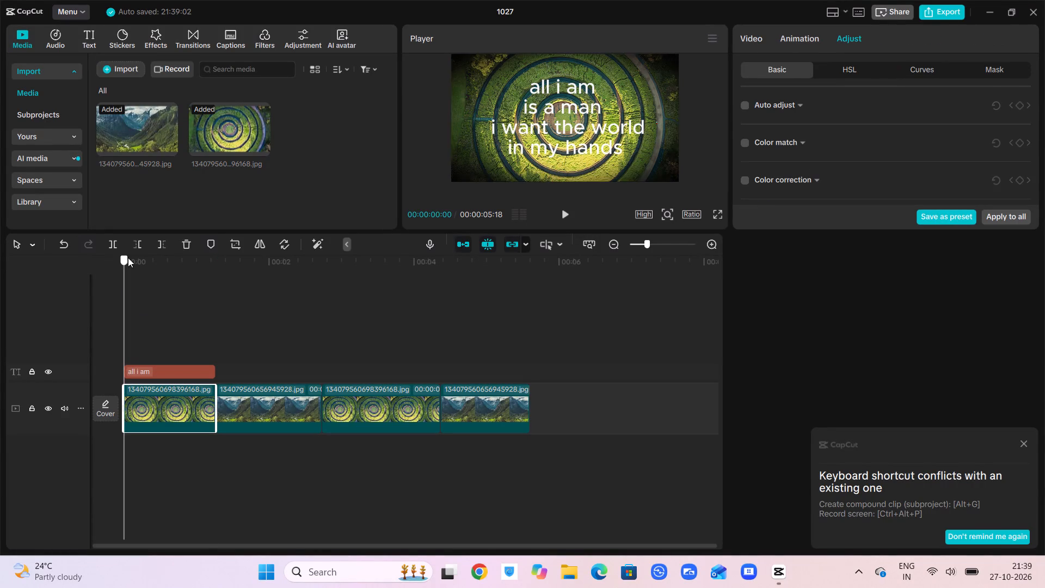
click(590, 140)
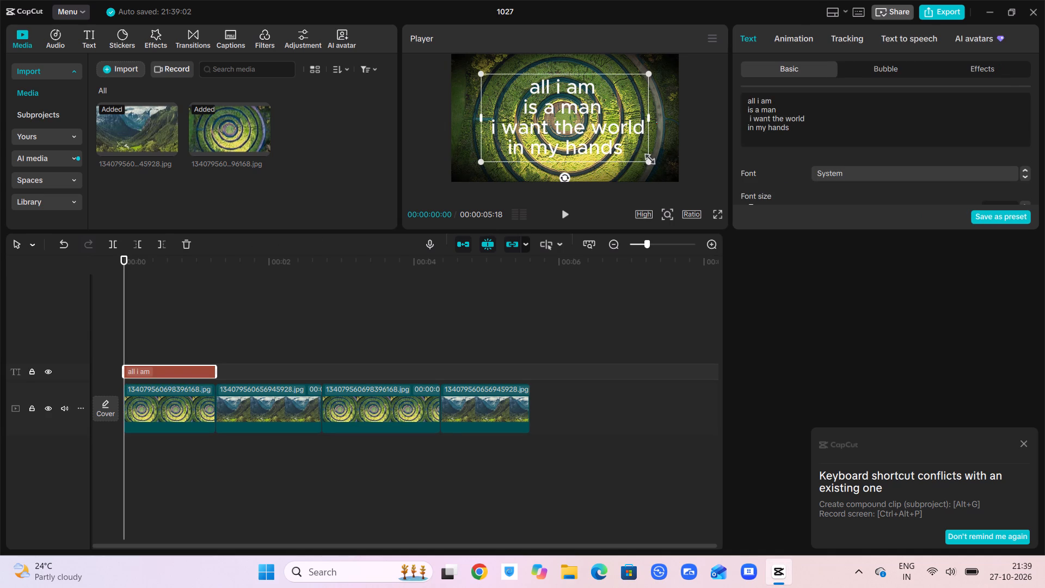
drag(647, 157, 640, 150)
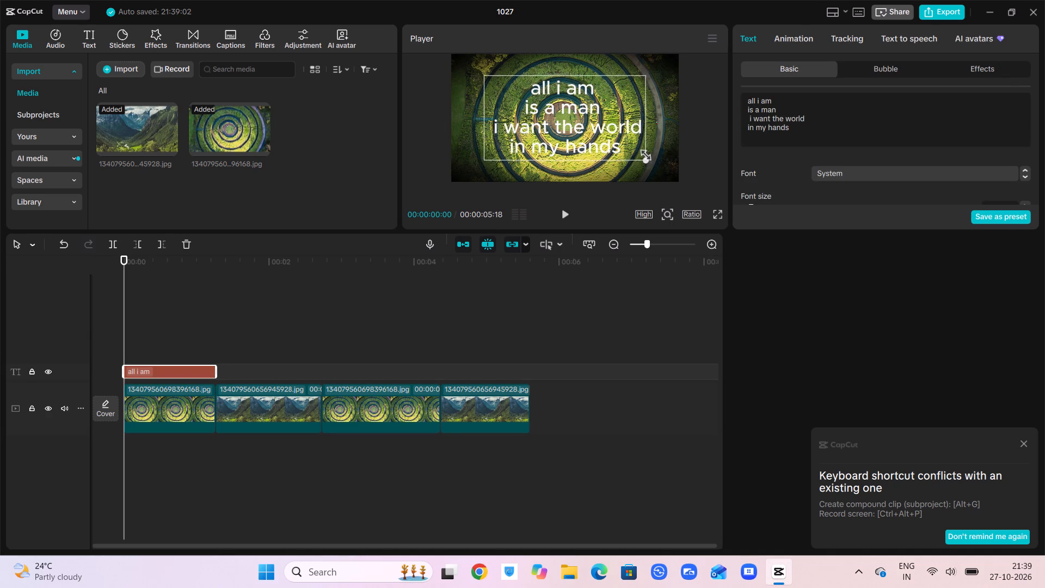
drag(640, 150, 630, 143)
Change the case of the opening text to all uppercase.
scroll(769, 153, down, 1)
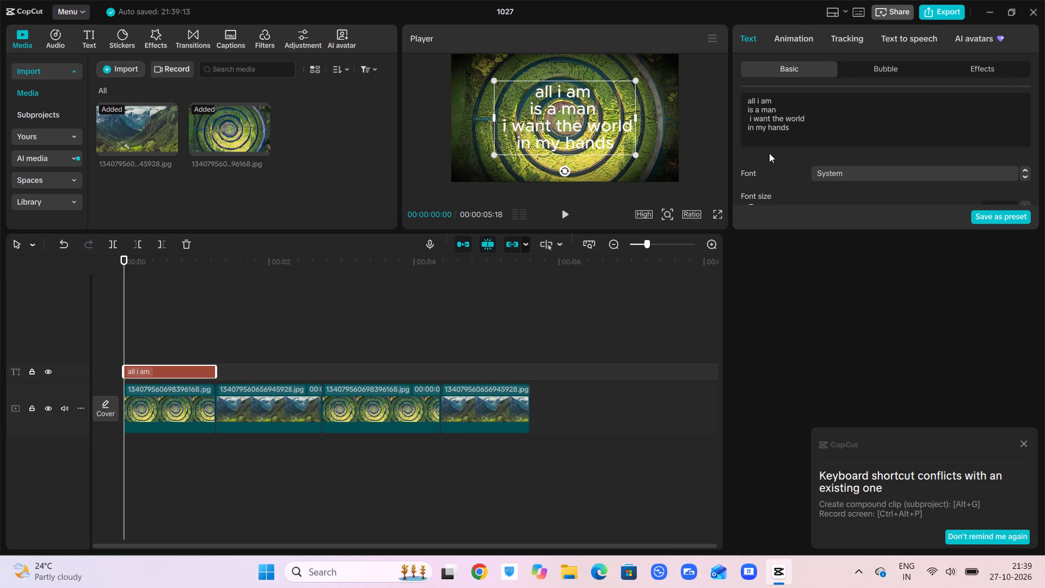
scroll(769, 153, down, 2)
scroll(863, 191, down, 2)
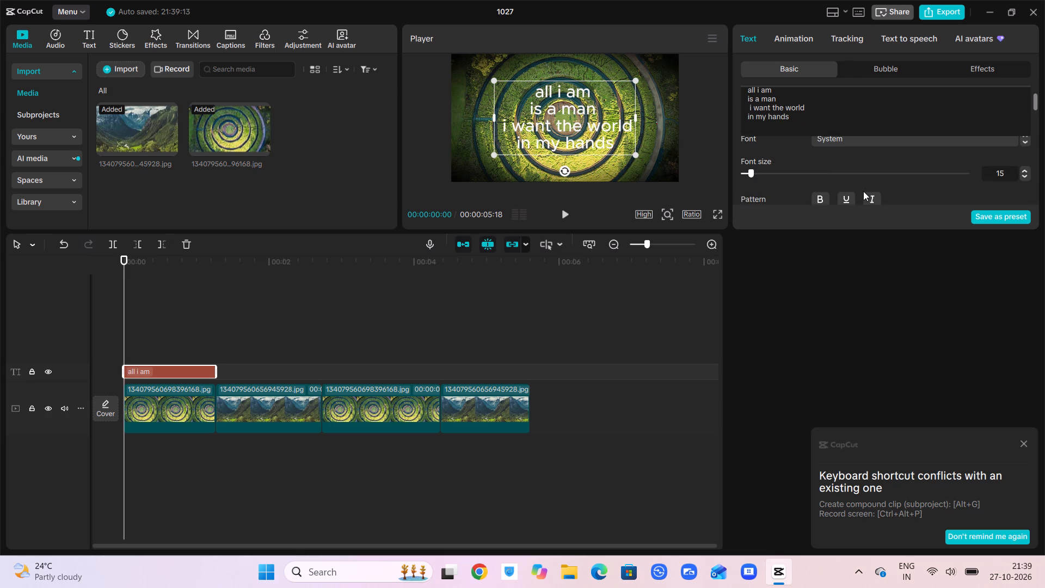
scroll(863, 191, down, 3)
click(821, 162)
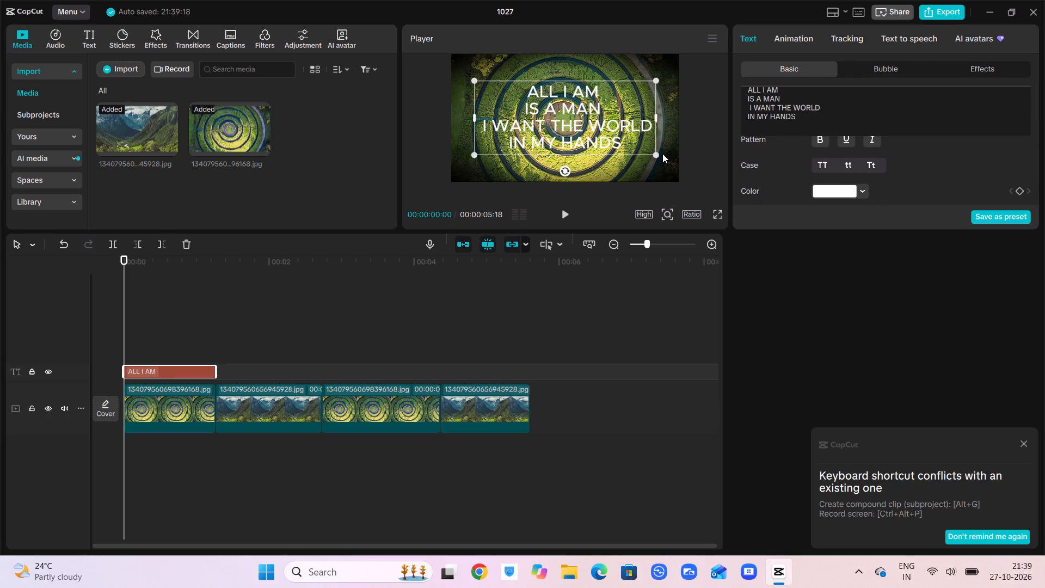
Set the opening text's alignment to left.
scroll(820, 142, up, 5)
click(887, 152)
scroll(911, 171, up, 2)
click(911, 171)
scroll(911, 171, up, 1)
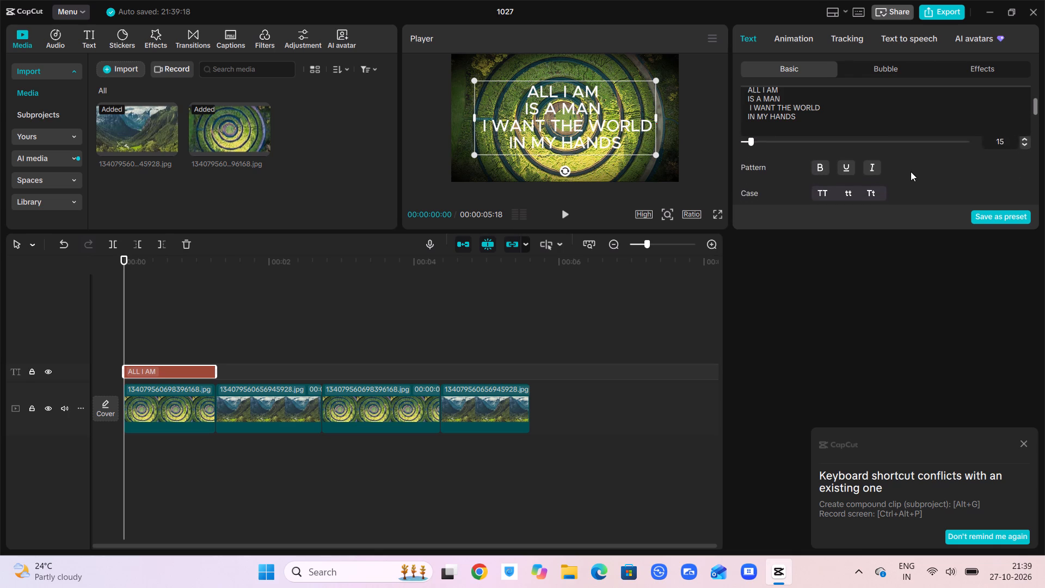
scroll(911, 171, up, 1)
scroll(834, 181, up, 3)
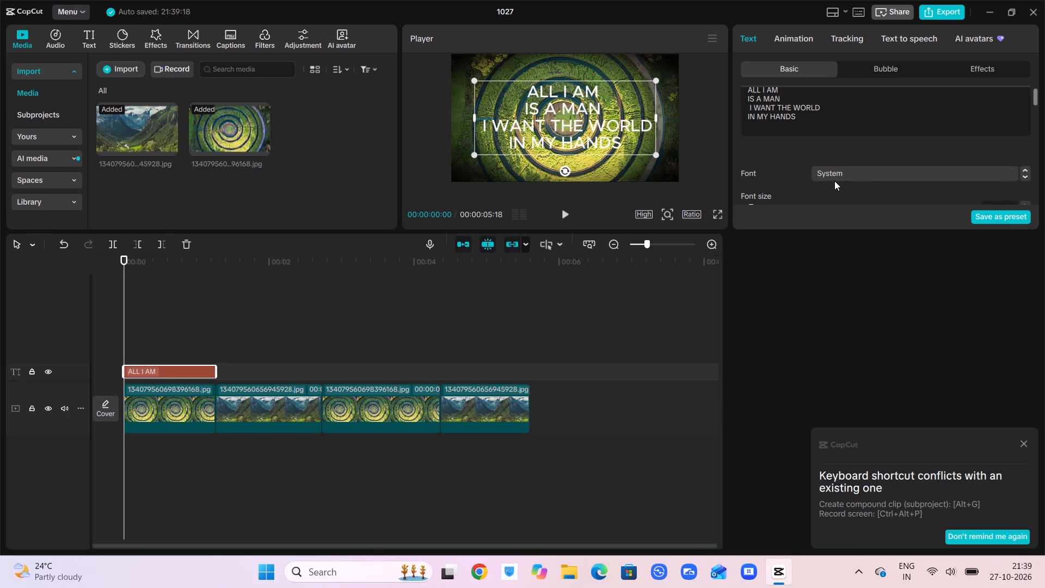
scroll(834, 181, down, 4)
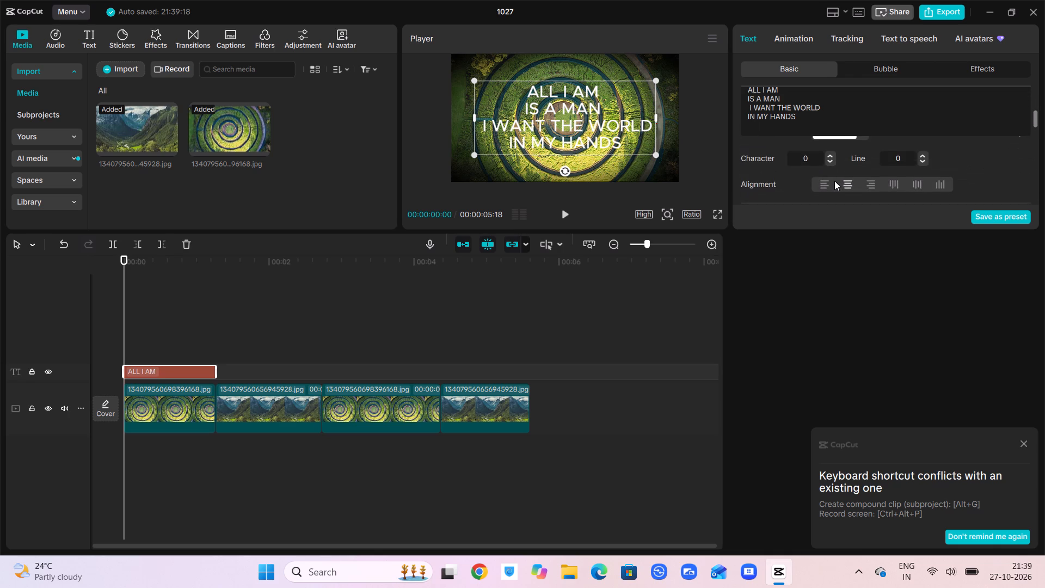
scroll(834, 181, down, 1)
click(823, 157)
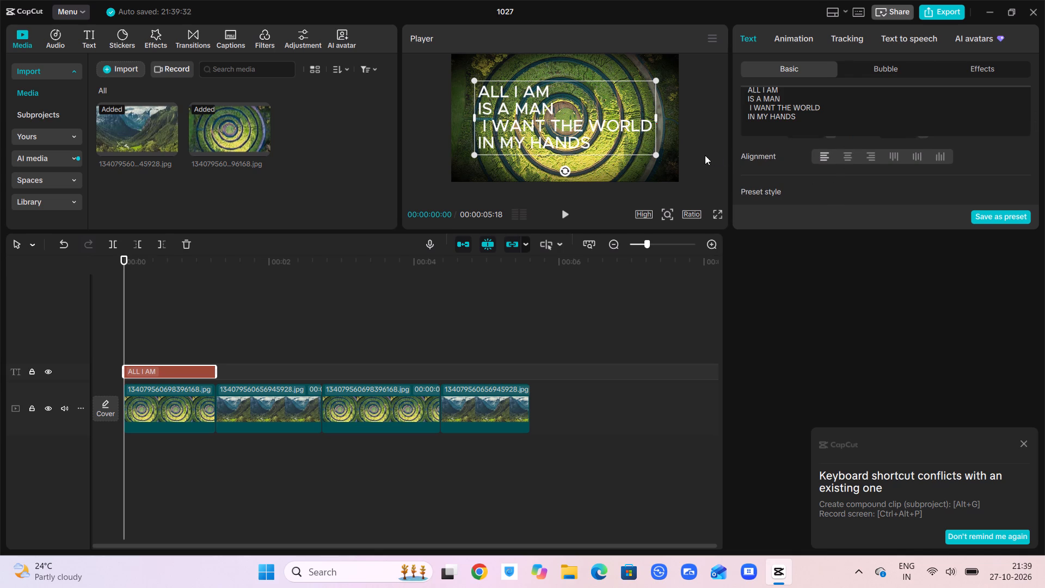
Shrink the text further to about half the frame width and place it horizontally centred, slightly above the frame's middle.
double_click(654, 155)
drag(652, 153, 634, 146)
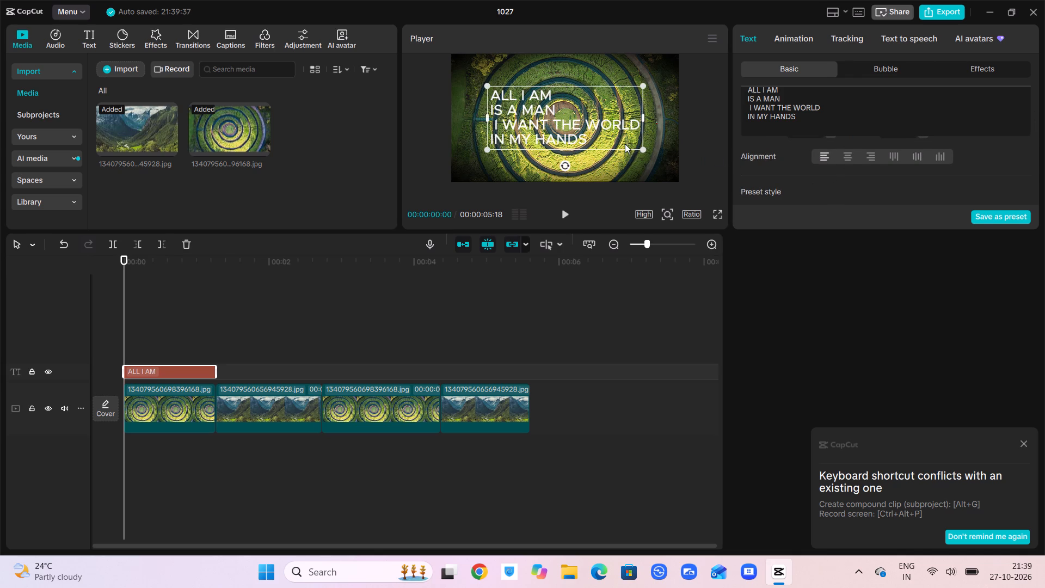
drag(625, 144, 620, 136)
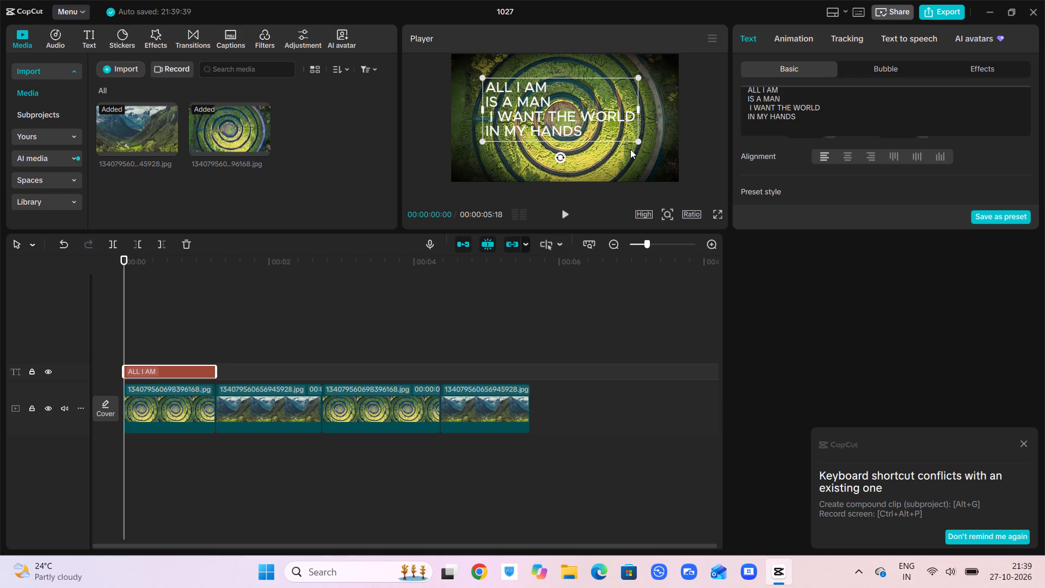
drag(634, 137, 613, 119)
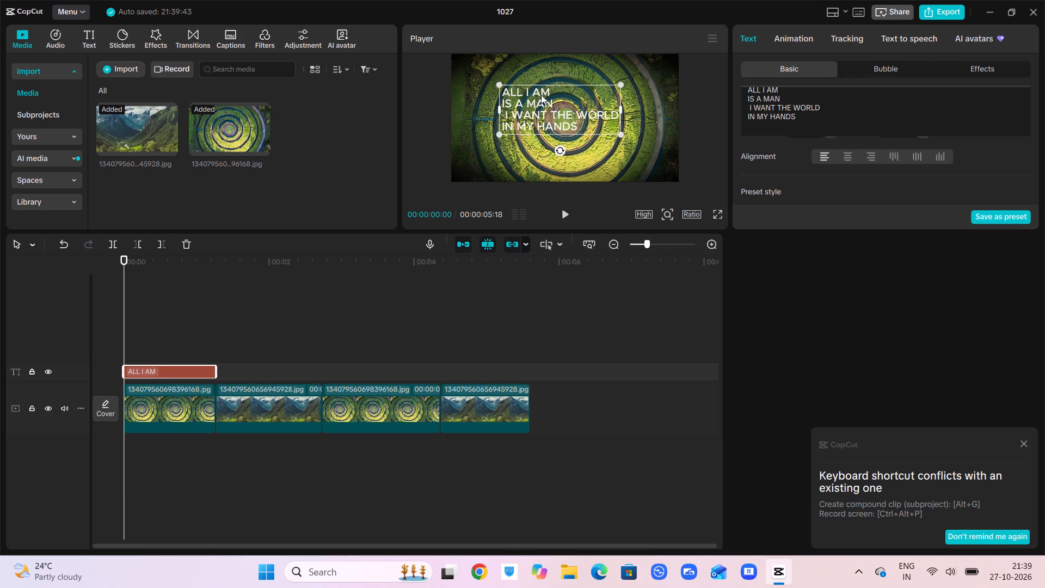
drag(555, 87, 565, 94)
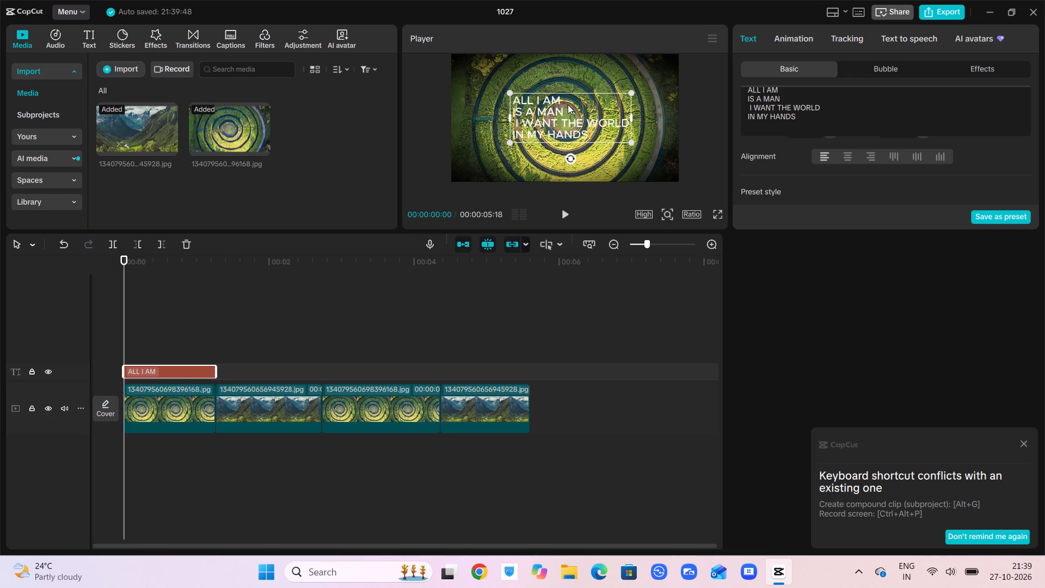
click(568, 105)
drag(568, 105, 560, 98)
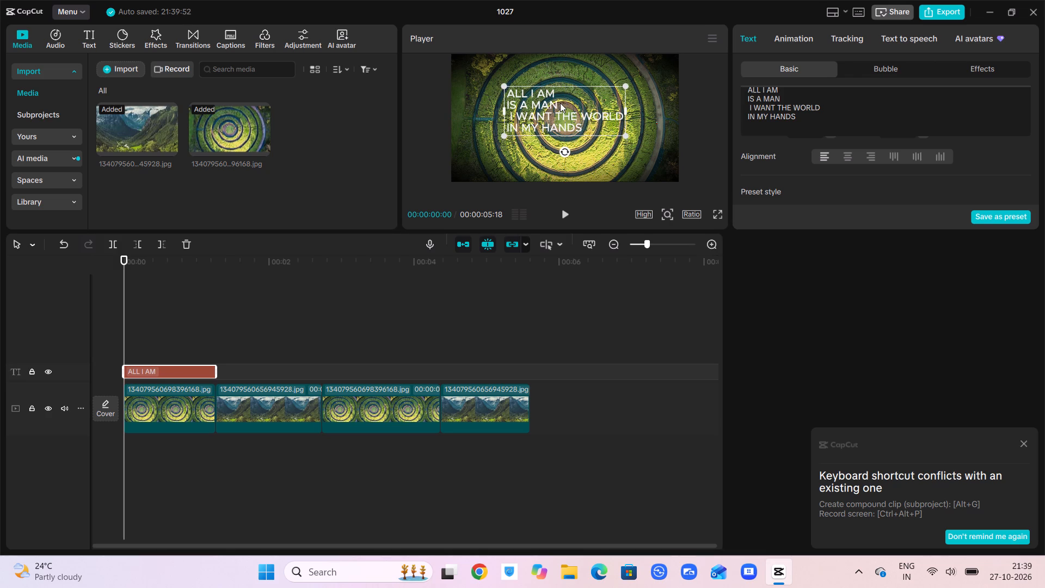
click(560, 103)
Move the opening four-line text down slightly to the centre of the frame.
drag(560, 103, 563, 111)
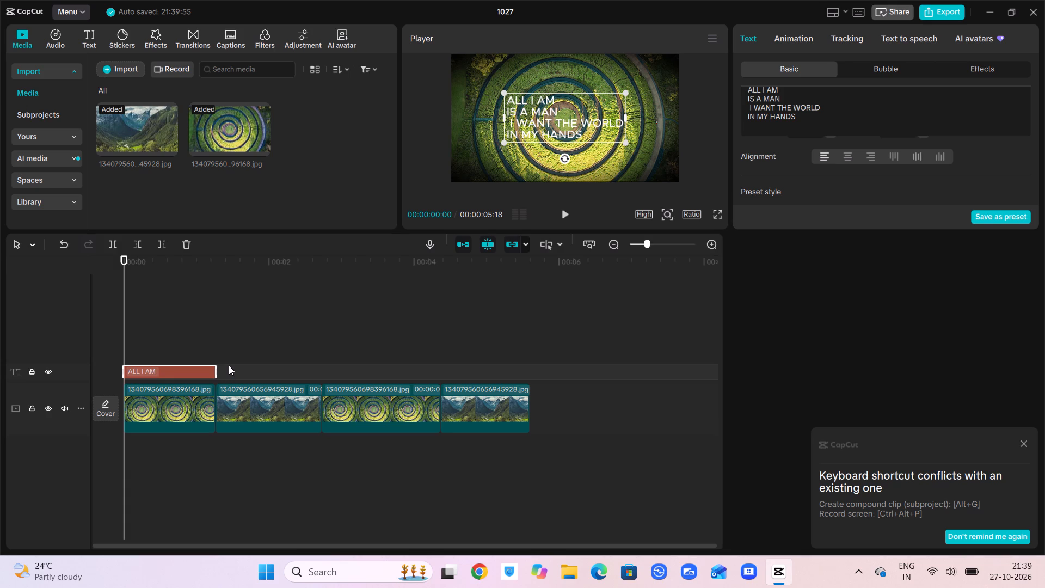
Add a default text at 00:00:01:08, where the first mountain valley clip begins.
click(211, 261)
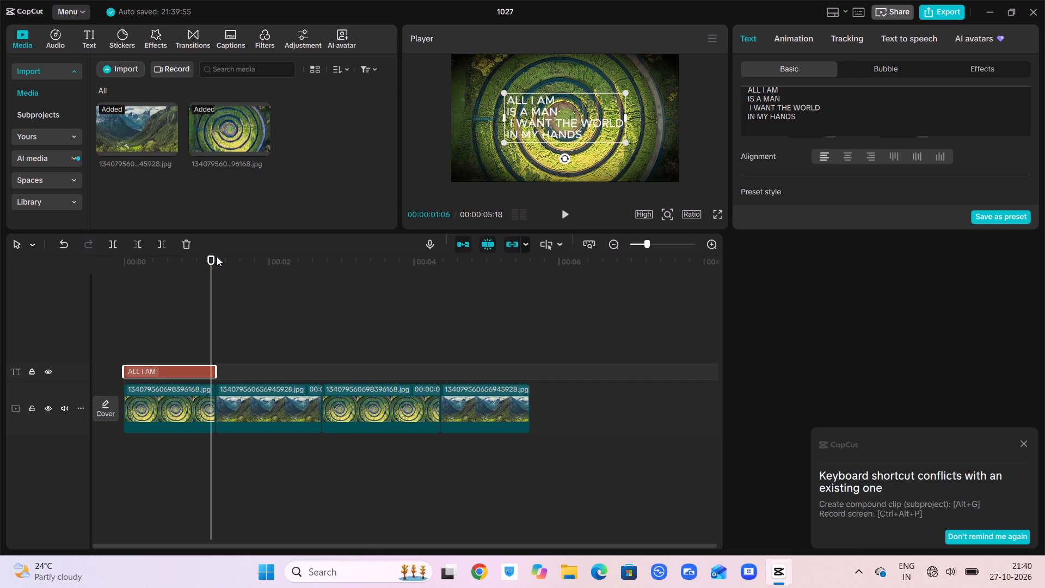
click(217, 256)
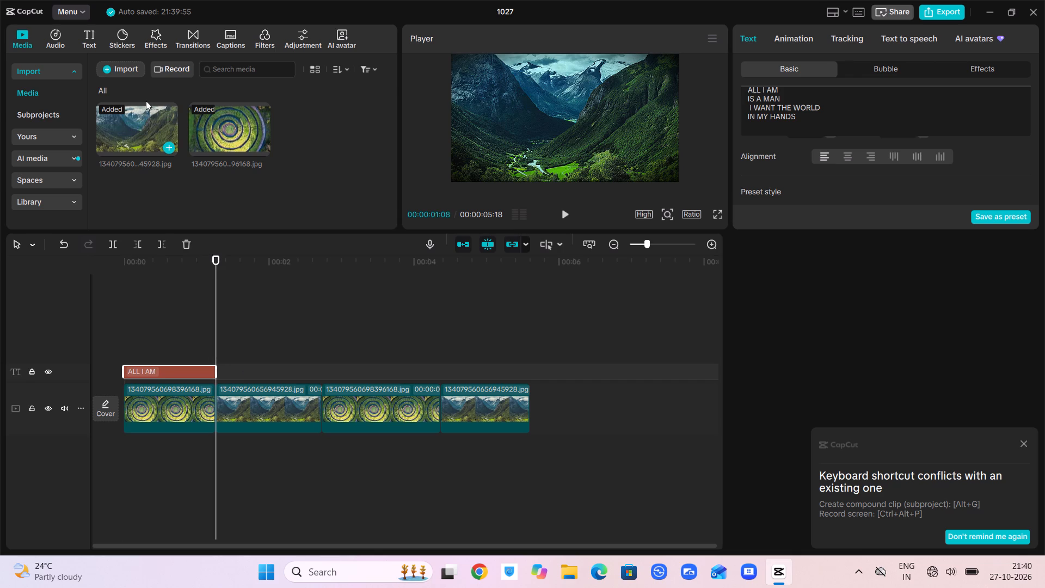
click(94, 39)
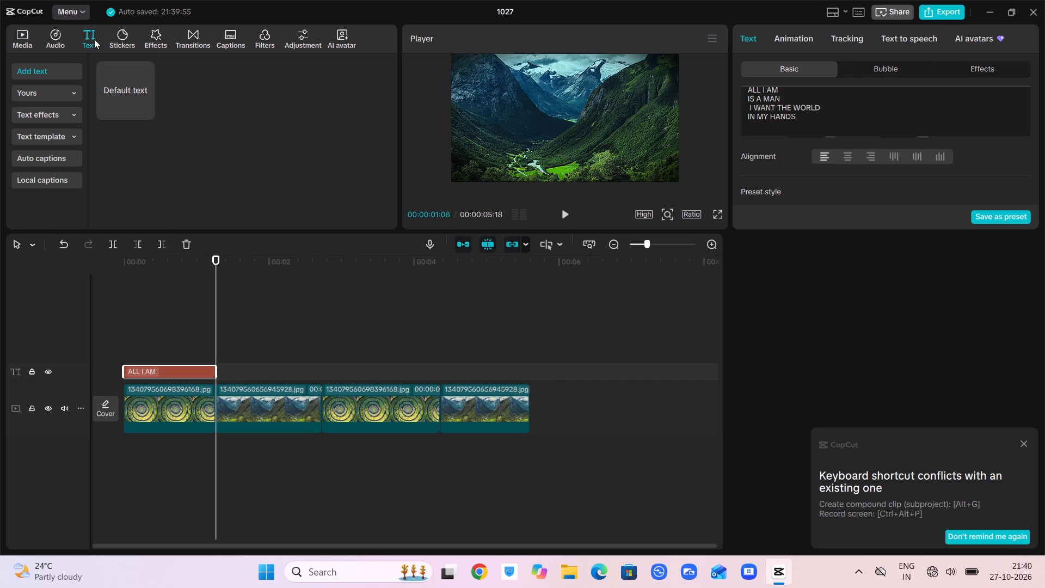
click(146, 108)
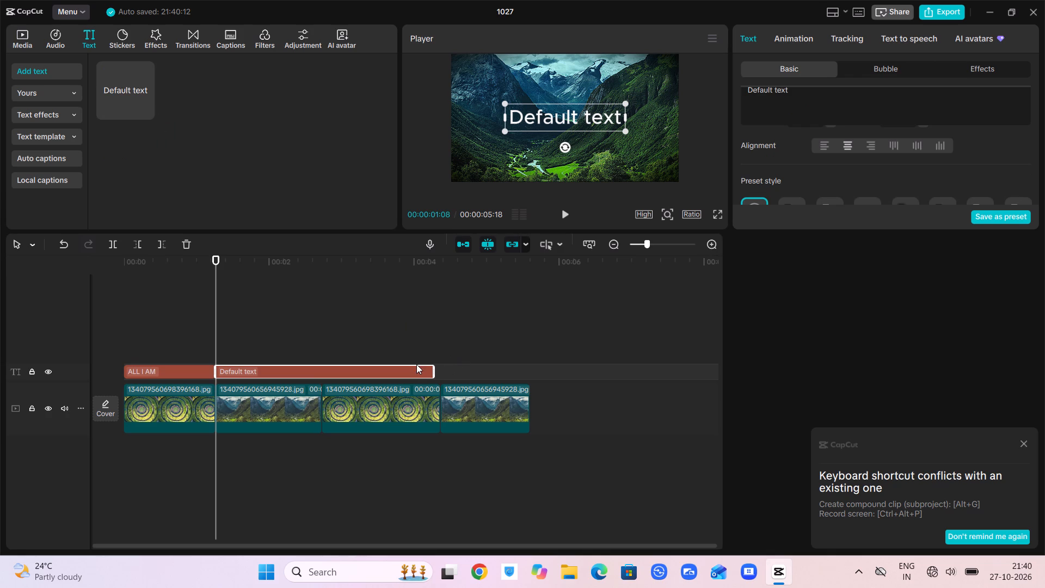
Trim the end of the new default text to line up with the end of the first mountain valley clip.
click(434, 364)
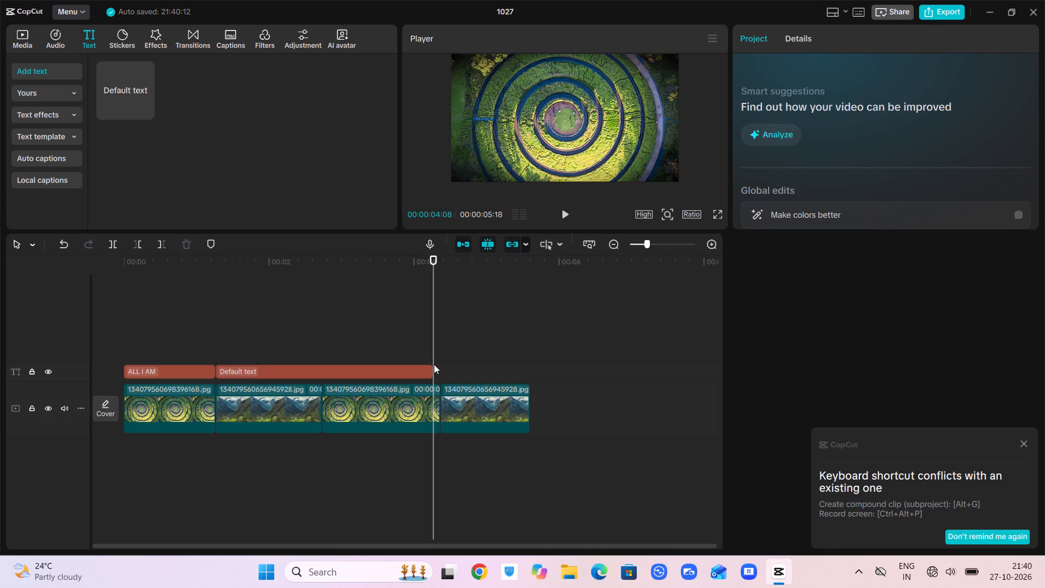
click(424, 366)
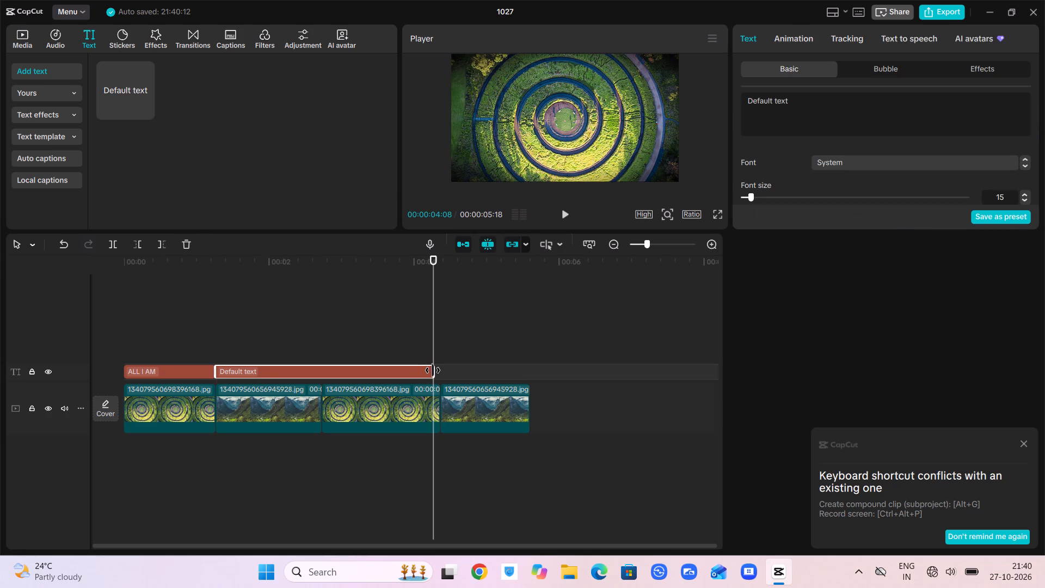
drag(433, 370, 296, 378)
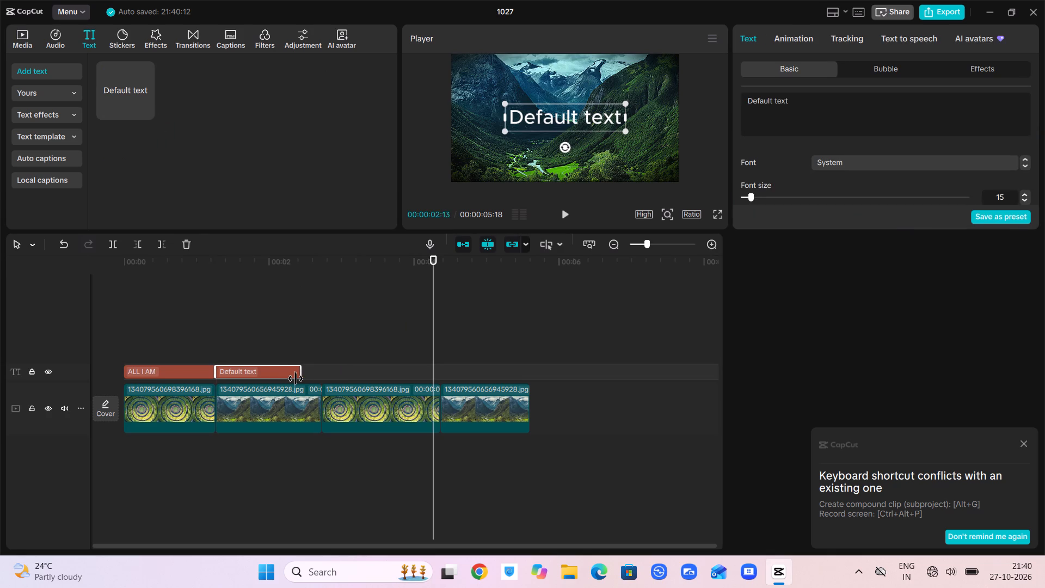
drag(296, 378, 322, 377)
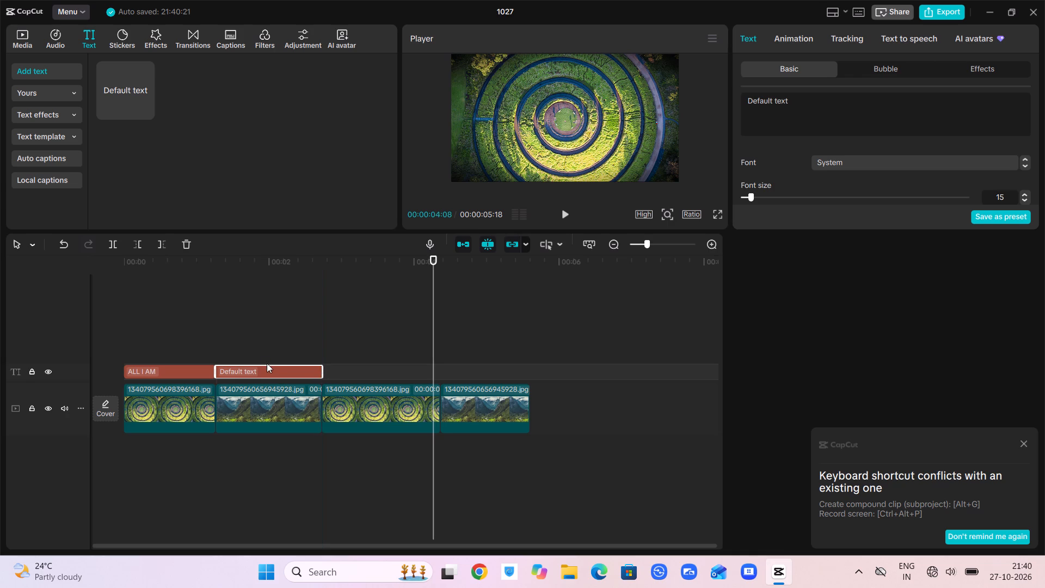
click(267, 370)
Replace the second text's content with two lines: "i hate the beach" and "but i stand".
click(179, 264)
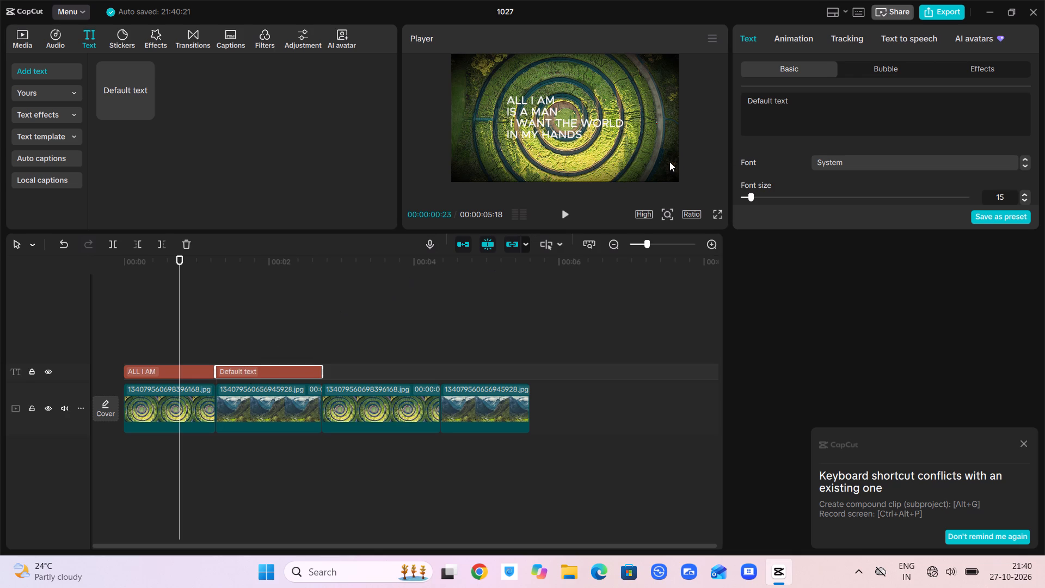
click(751, 103)
click(798, 101)
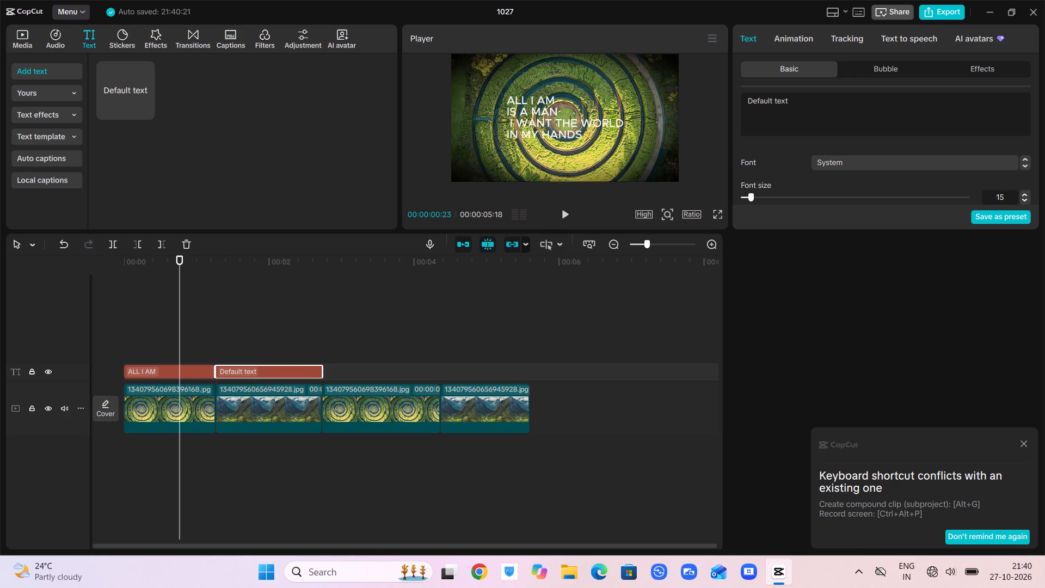
click(798, 101)
key(BackSpace)
key(BackSpace)
key(BackSpace)
key(BackSpace)
key(BackSpace)
key(BackSpace)
key(BackSpace)
key(BackSpace)
key(BackSpace)
key(BackSpace)
key(BackSpace)
key(BackSpace)
key(BackSpace)
key(BackSpace)
key(BackSpace)
key(BackSpace)
key(BackSpace)
key(BackSpace)
key(BackSpace)
key(BackSpace)
text(i hh)
key(a)
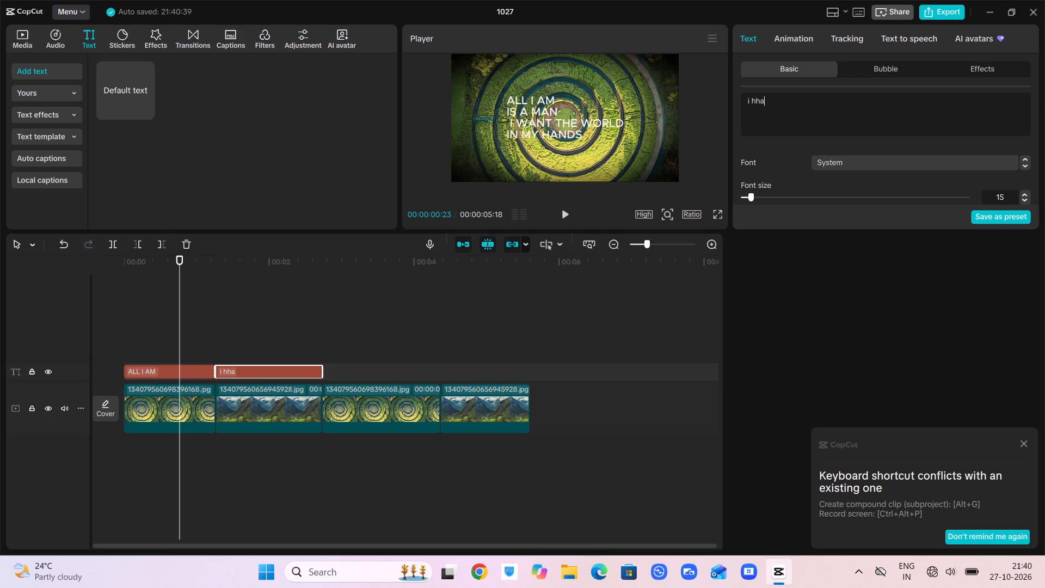
key(BackSpace)
key(BackSpace)
text(ate the)
key(space)
text(beach)
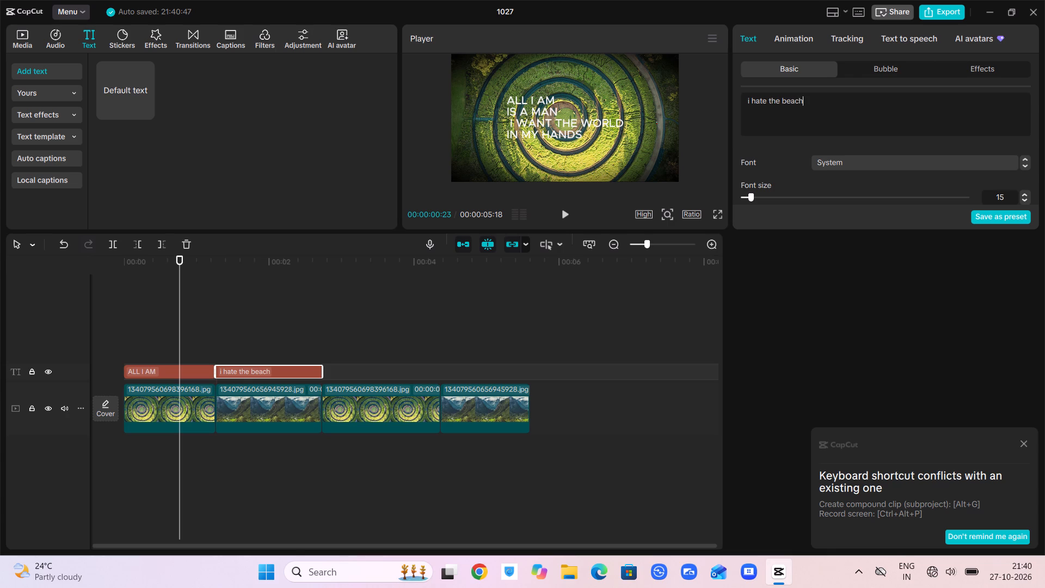
key(Return)
text(but i stand)
key(space)
With the playhead at 00:00:01:25, change the case of the second text to all uppercase.
click(258, 258)
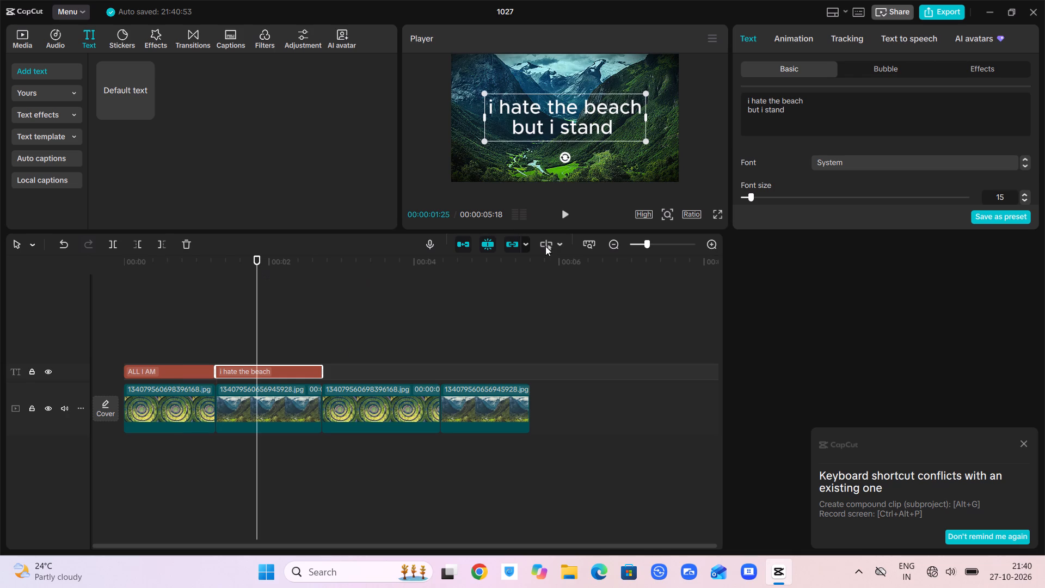
scroll(779, 171, down, 2)
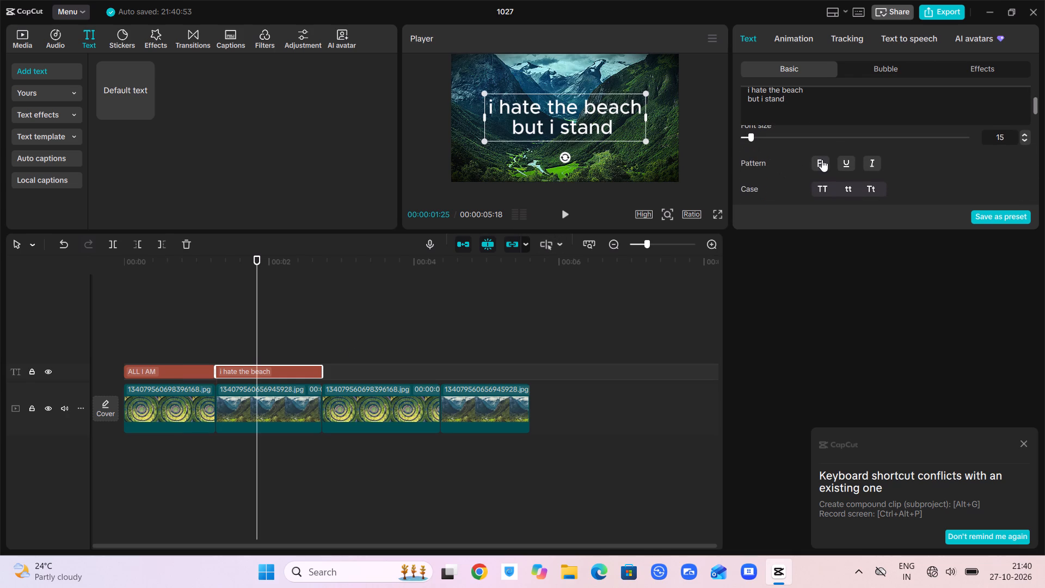
click(819, 187)
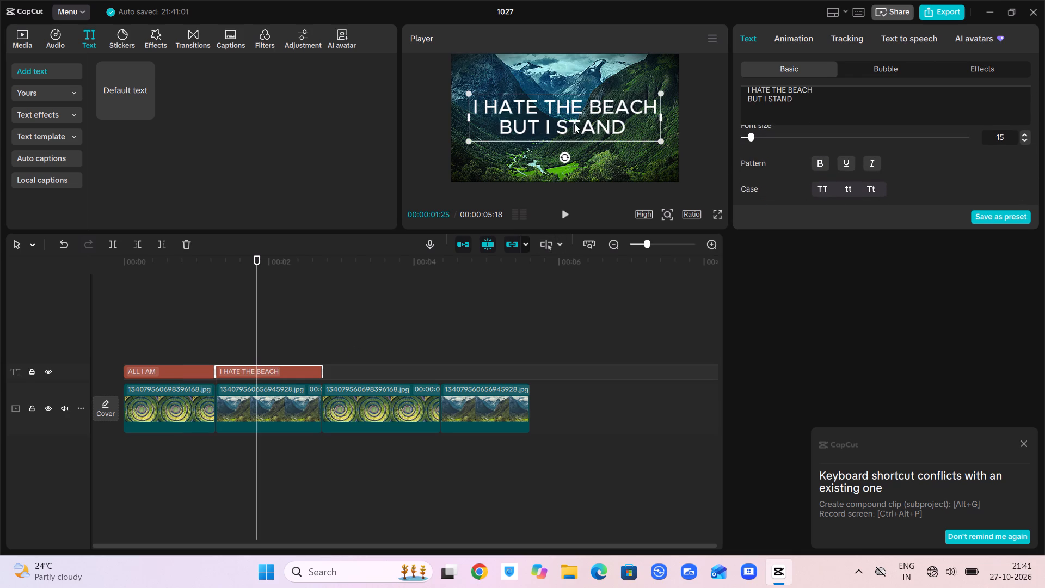
Scale the second text down in the preview to about half the frame width, keeping it centred.
ctrl+scroll(568, 116, down, 3)
ctrl+scroll(568, 116, up, 1)
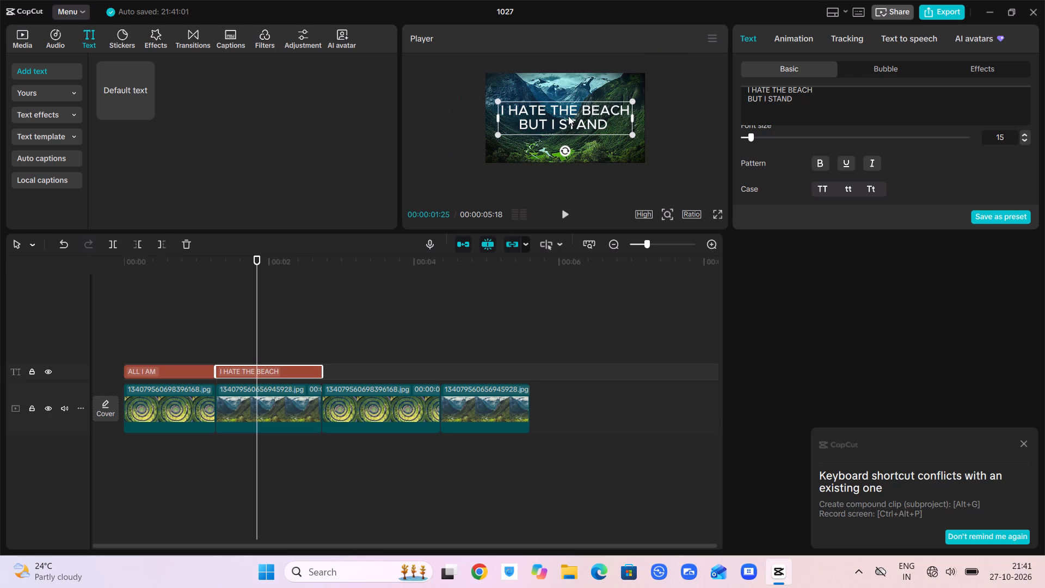
ctrl+scroll(568, 116, up, 2)
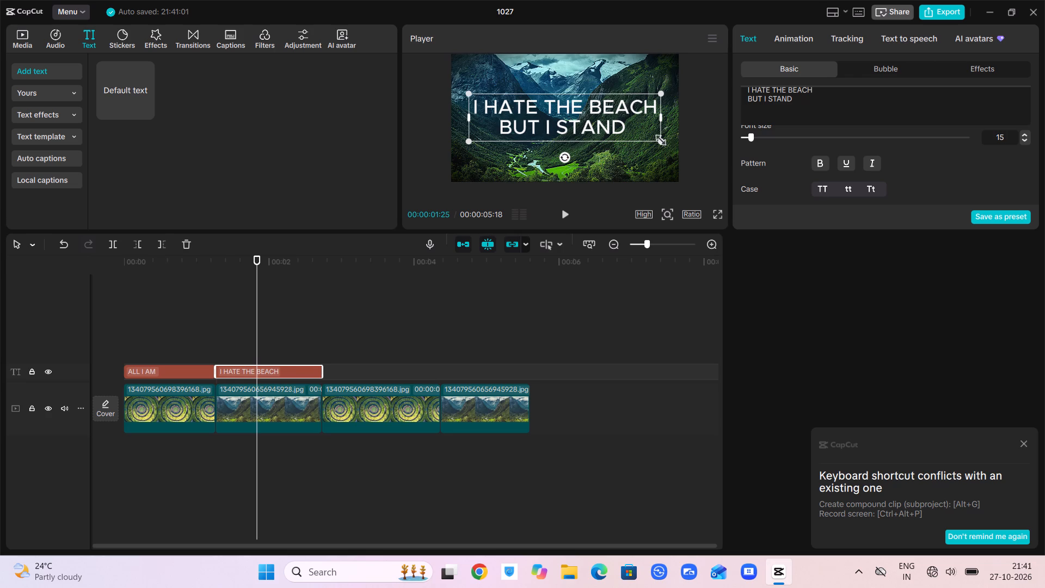
drag(657, 138, 606, 117)
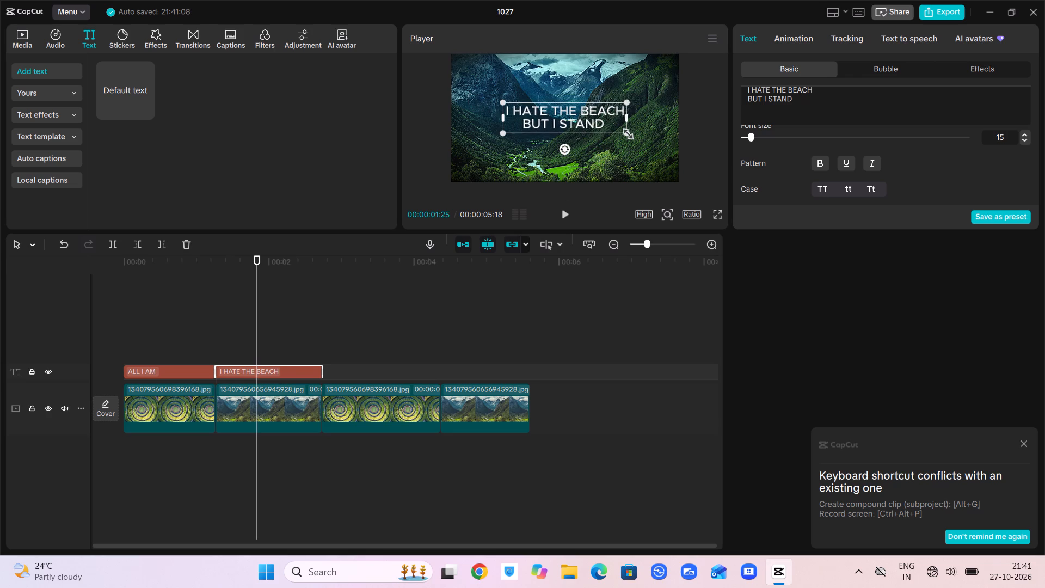
click(625, 132)
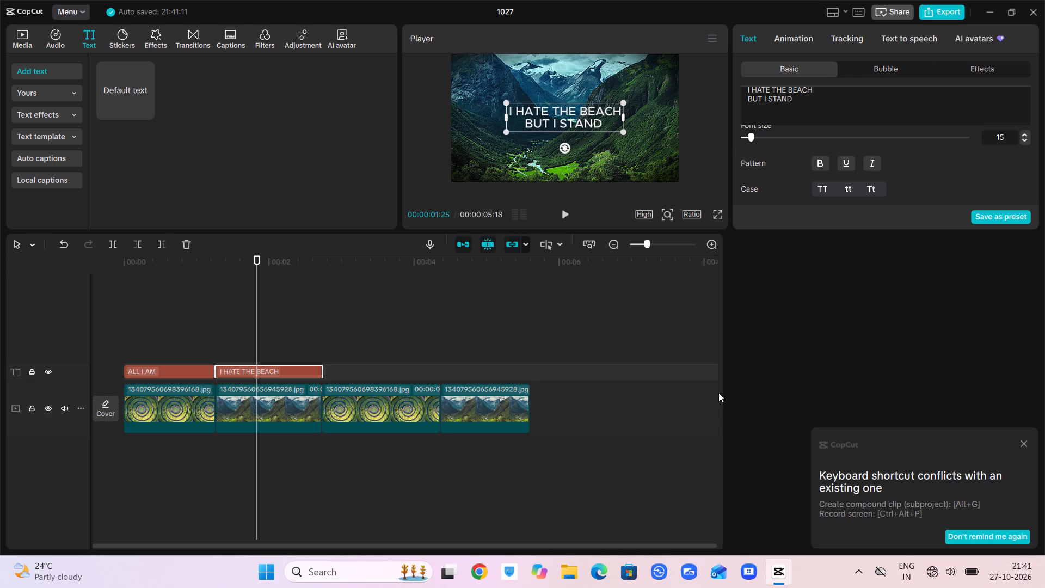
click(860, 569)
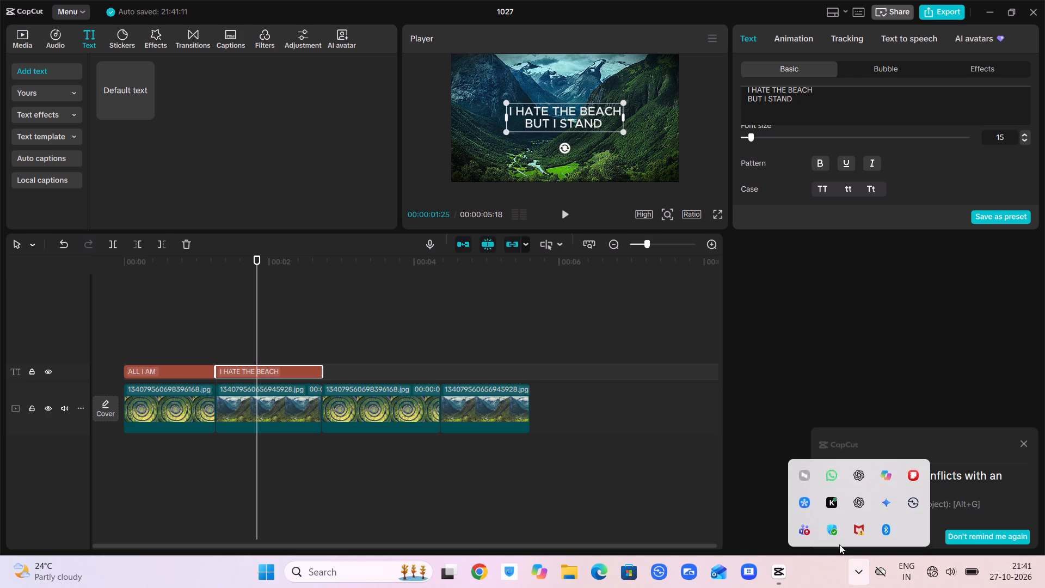